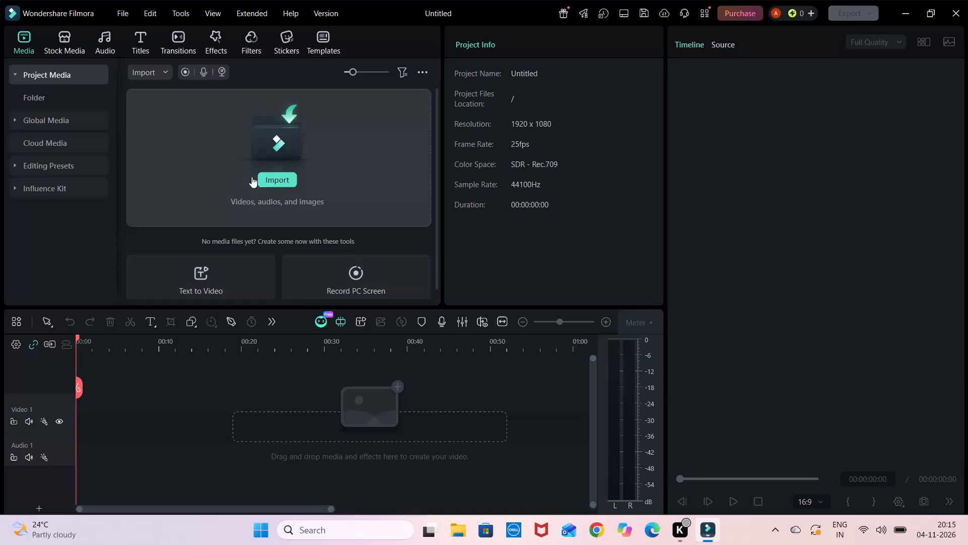
Open the media import file browser for the untitled project.
click(271, 183)
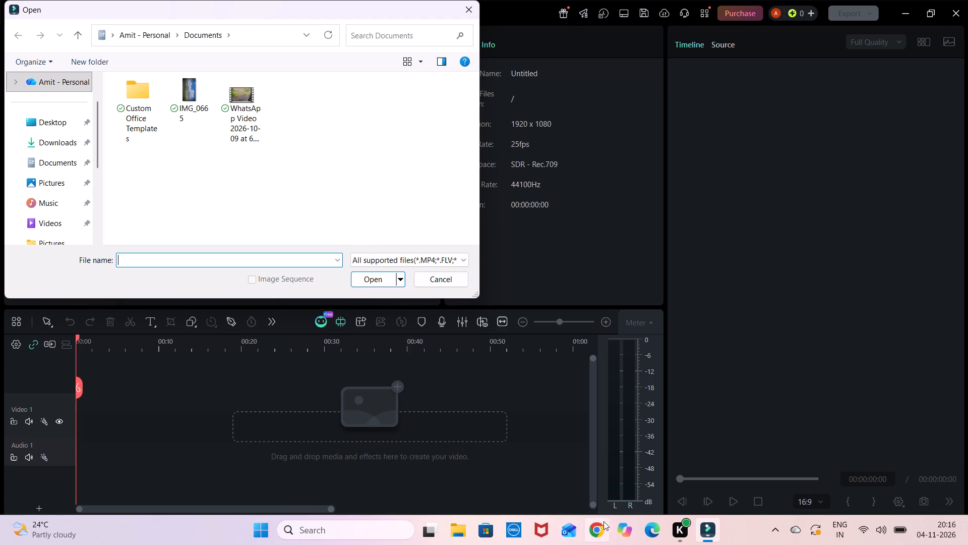
Search the computer for "wh" and launch the WhatsApp app.
click(353, 529)
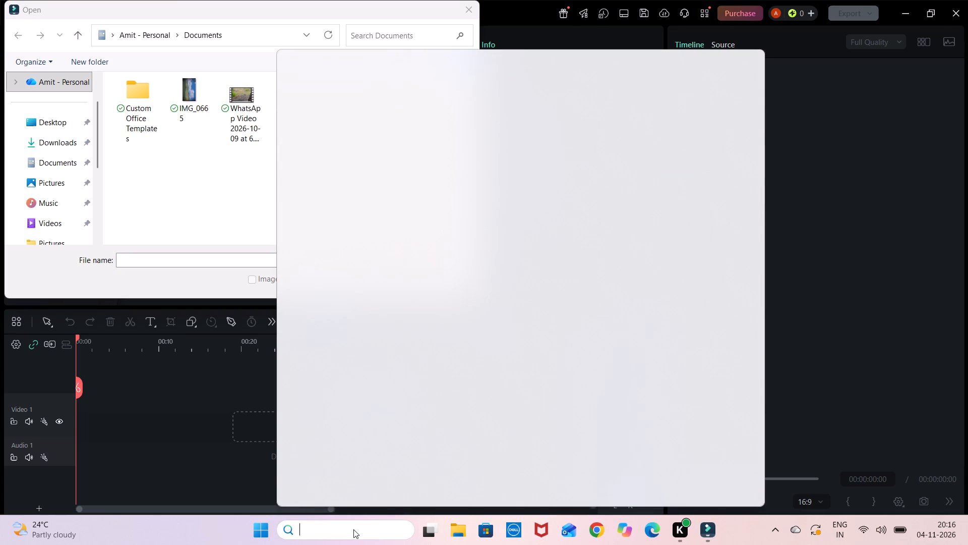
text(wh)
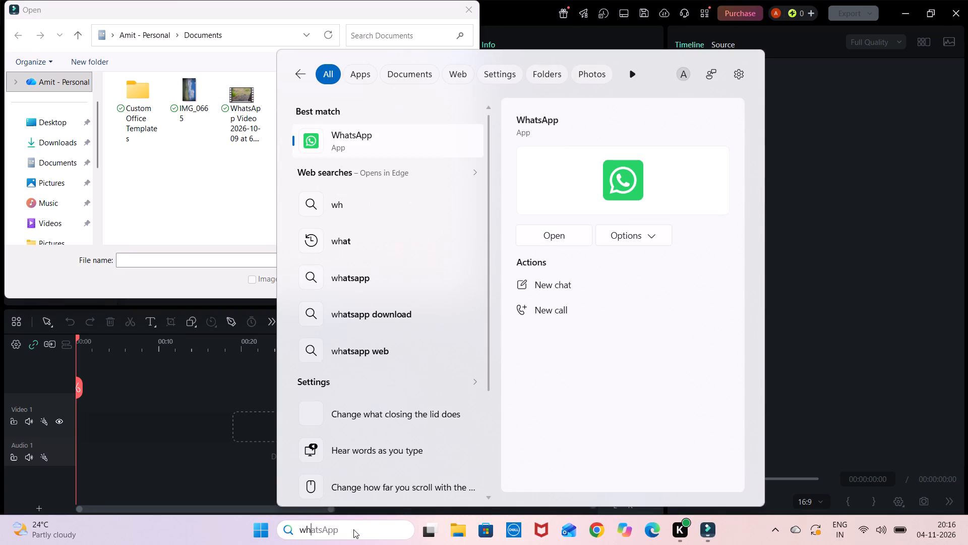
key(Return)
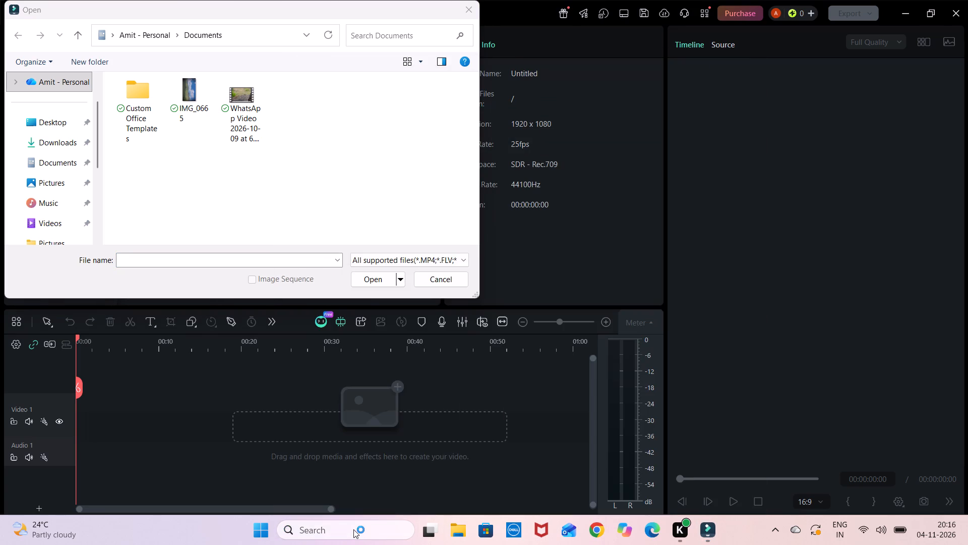
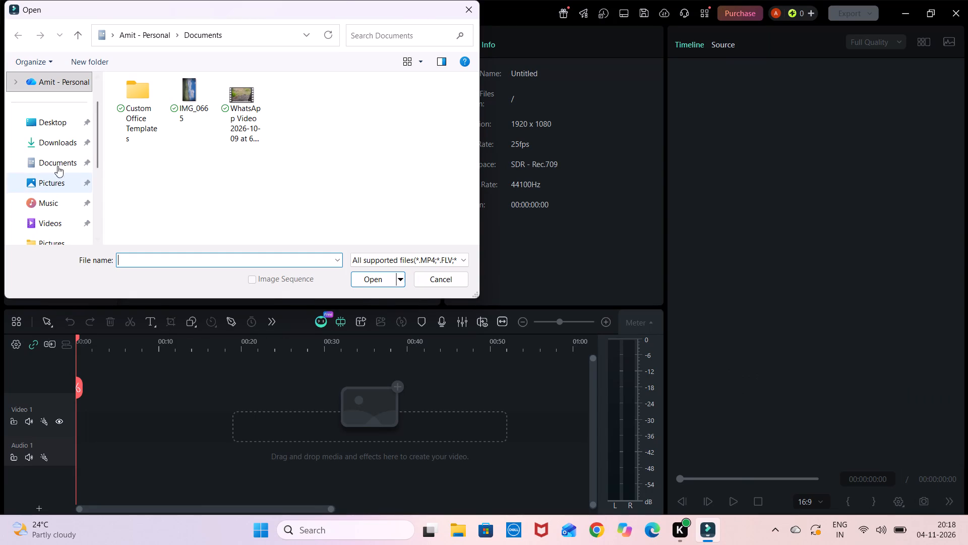
Add today's WhatsApp video from Downloads to the start of the Video 1 track, keeping the 1920x1080 25fps project settings.
click(66, 144)
drag(146, 136, 97, 446)
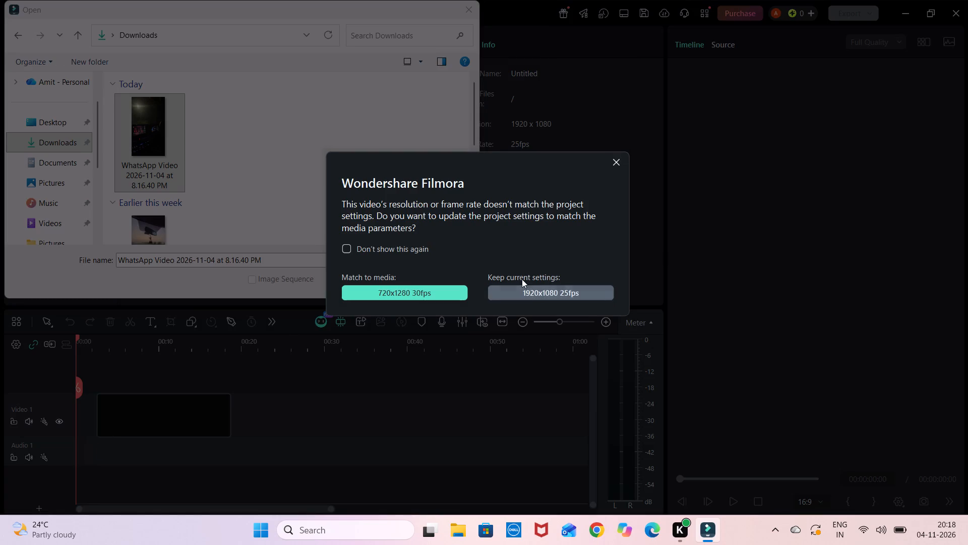
click(563, 293)
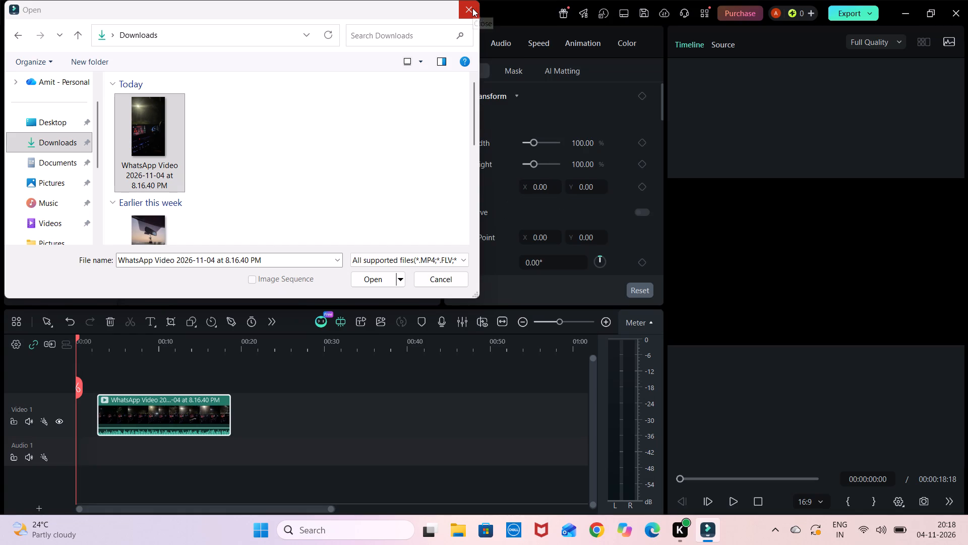
click(472, 8)
drag(165, 410, 113, 412)
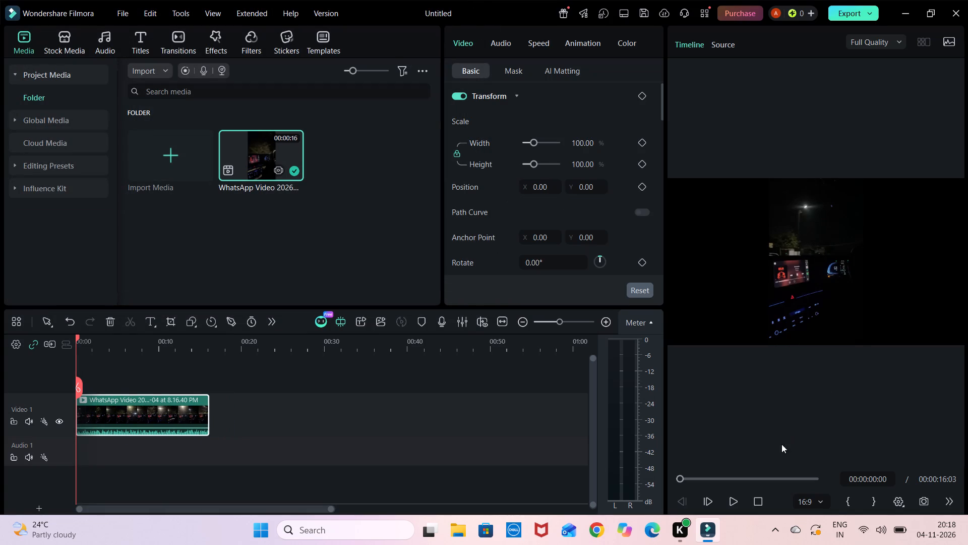
Add default text titles on a new track above the video clip, near the beginning of the timeline.
ctrl+scroll(828, 244, up, 12)
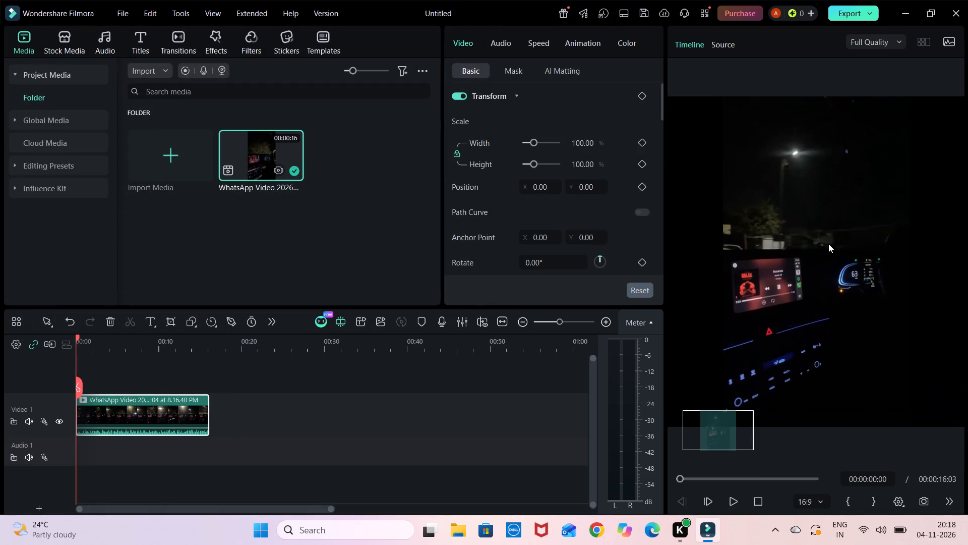
ctrl+scroll(828, 244, up, 7)
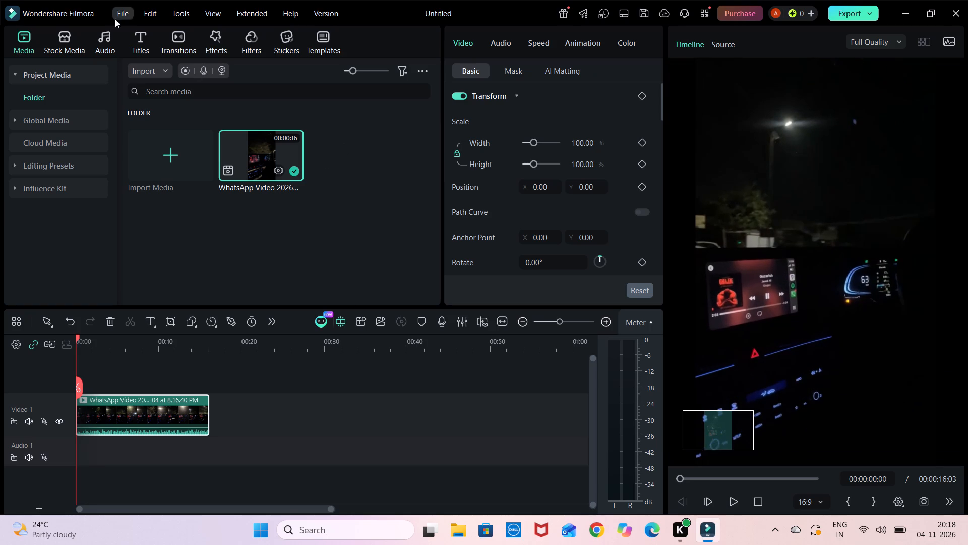
drag(139, 45, 149, 46)
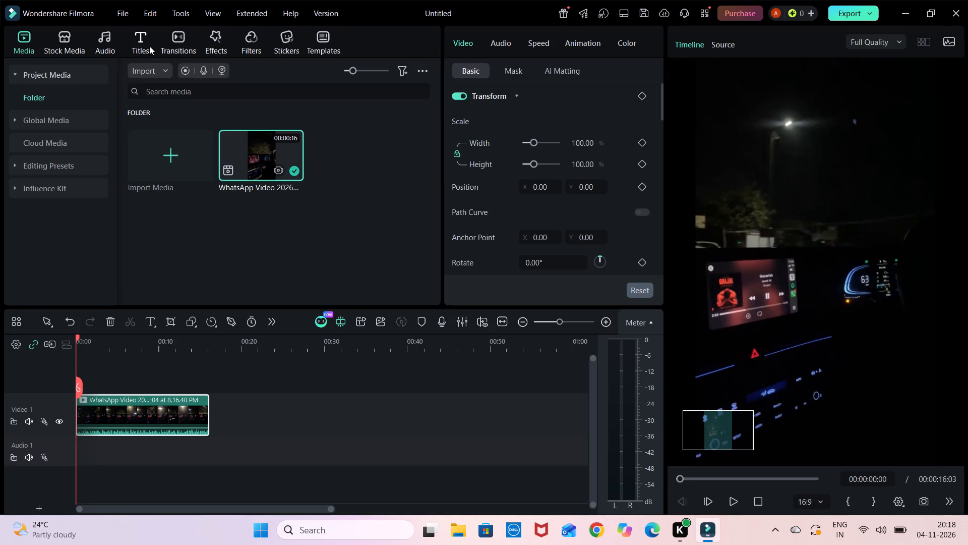
drag(149, 46, 144, 45)
click(144, 45)
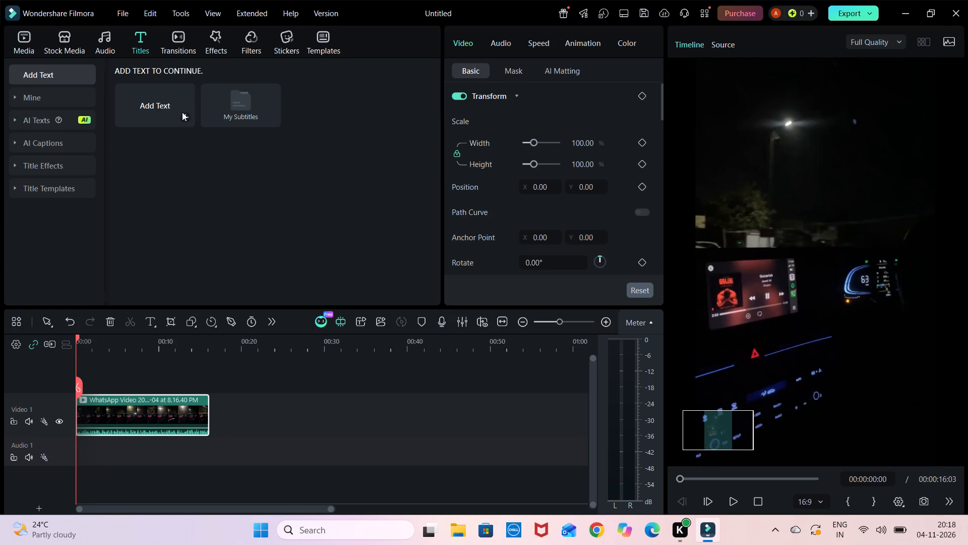
click(182, 112)
drag(182, 112, 96, 389)
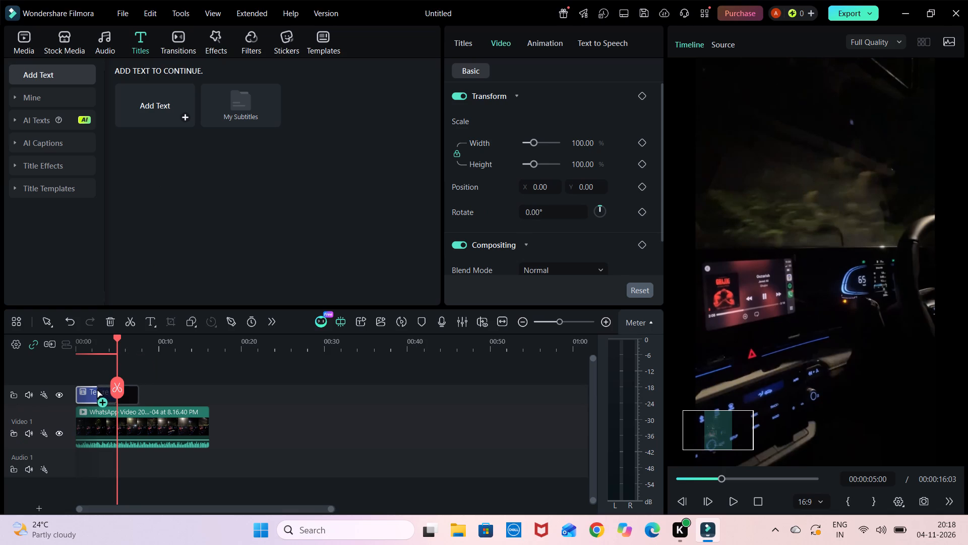
drag(96, 389, 82, 392)
Select the last text title clip on the track above the video.
click(139, 402)
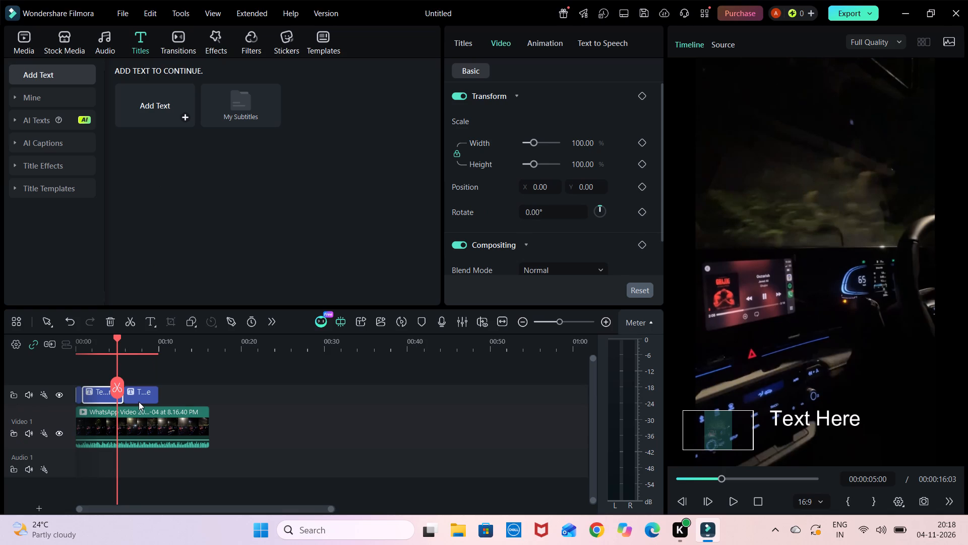
Delete the two longer title clips from the title track, keeping only the short one at the start.
key(Delete)
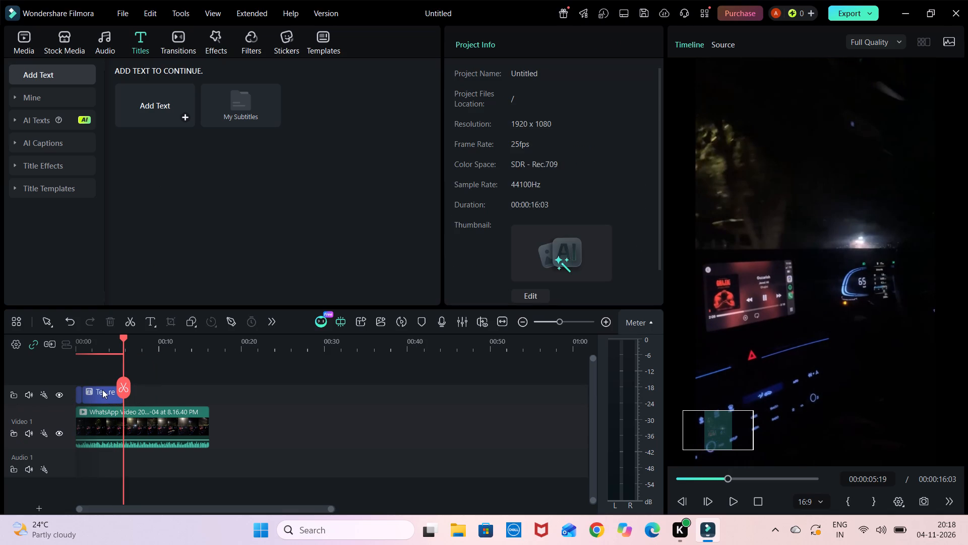
click(103, 390)
key(Delete)
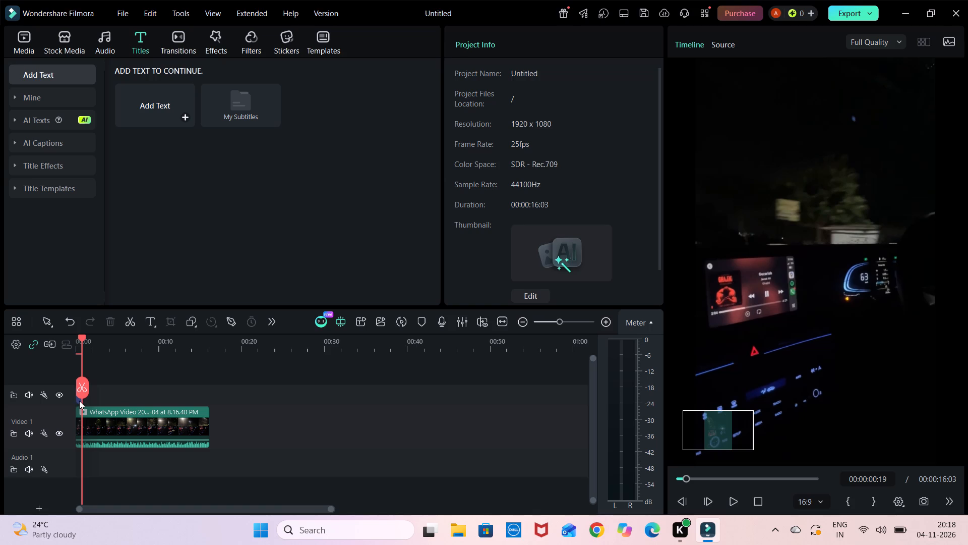
Extend the remaining short title clip to about 14 seconds and position it at the start of the timeline above the video.
click(79, 401)
drag(79, 401, 87, 400)
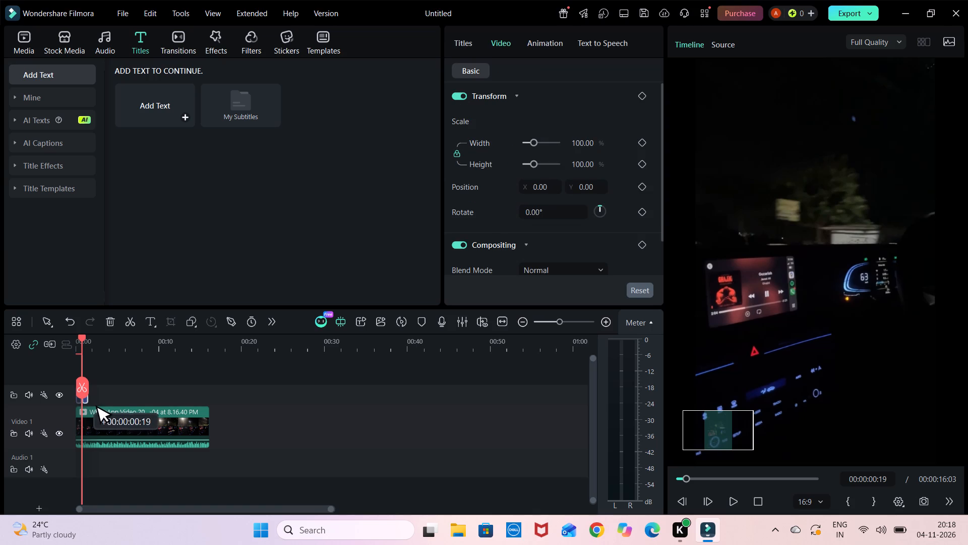
drag(87, 400, 93, 398)
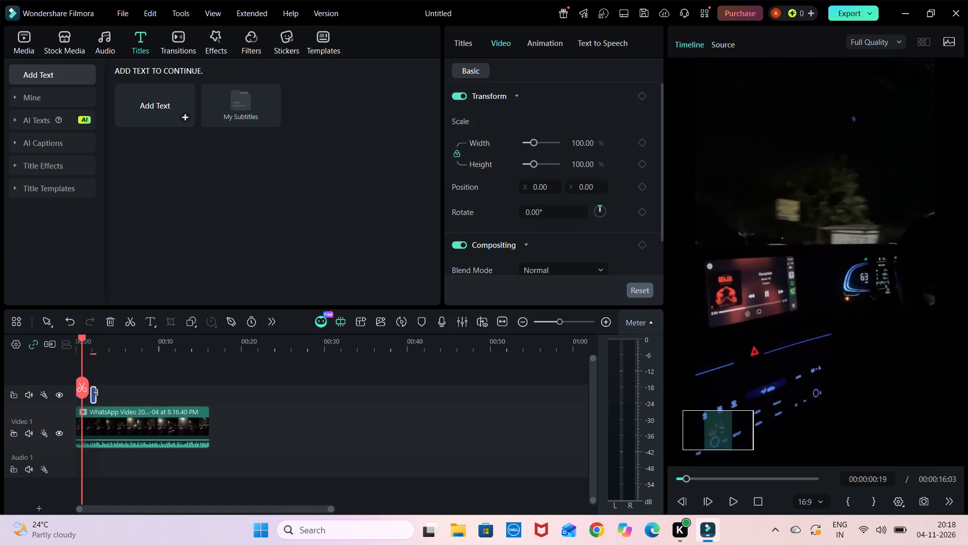
drag(96, 393, 207, 397)
drag(180, 394, 125, 389)
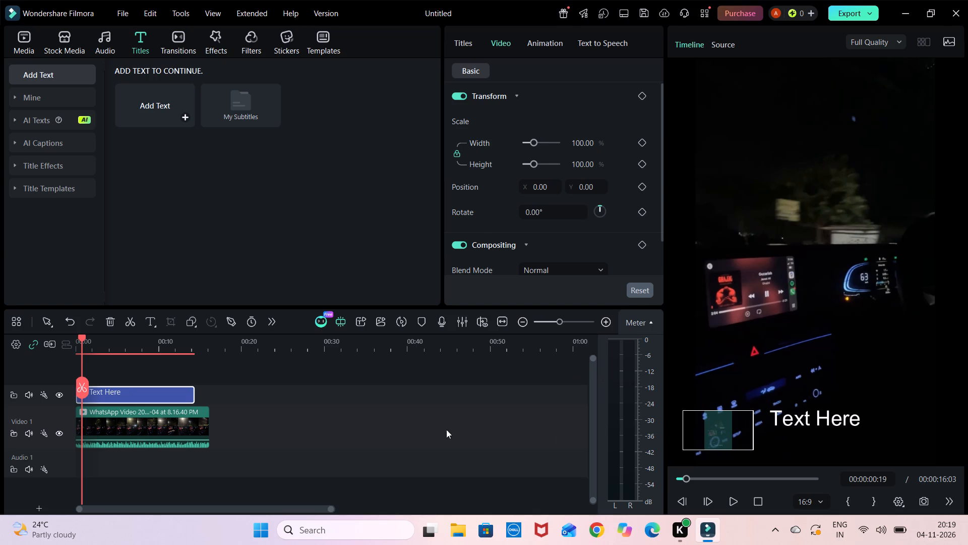
Replace the title clip's placeholder text with the line "Duniya ki har cheez khubsurat hai,".
double_click(119, 386)
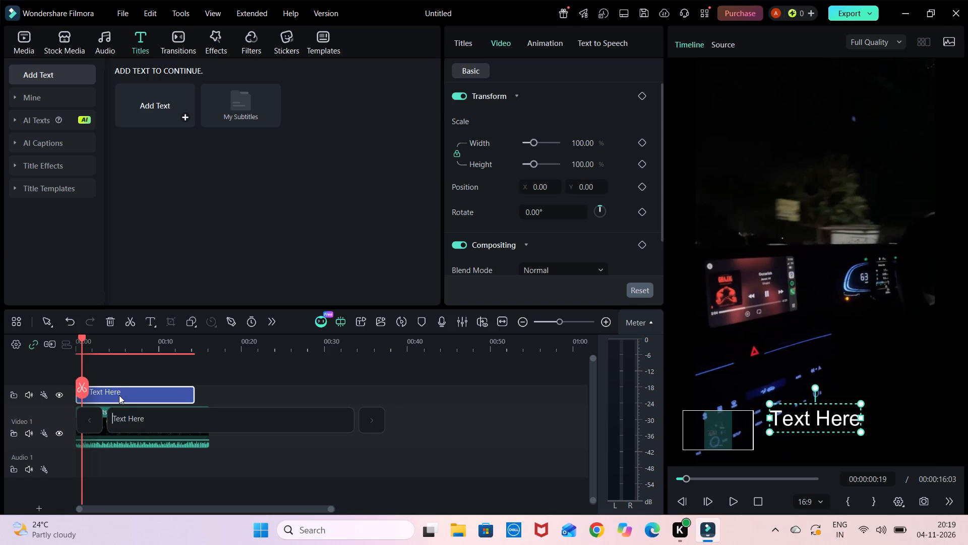
click(169, 421)
key(BackSpace)
key(BackSpace)
key(BackSpace)
key(BackSpace)
key(BackSpace)
key(BackSpace)
key(BackSpace)
key(BackSpace)
key(BackSpace)
key(BackSpace)
key(BackSpace)
key(shift+d)
text(uniya ki c)
key(BackSpace)
text(hat)
key(BackSpace)
text(r ch)
text(eex)
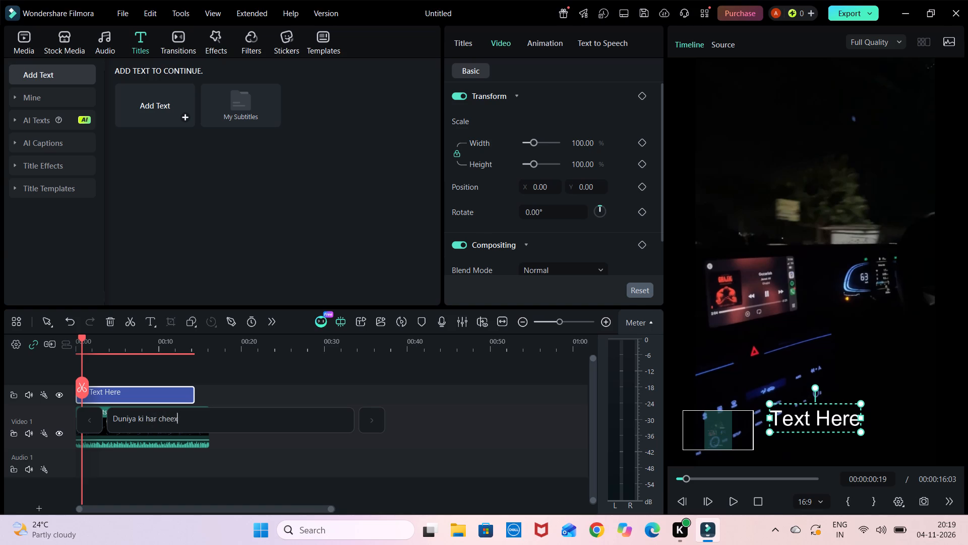
key(BackSpace)
text(z)
key(space)
text(khubsurat hai)
key(comma)
Add a second line to the title reading "Milne se pehle or khoo jane ka baad." and finish editing the text.
key(shift+Return)
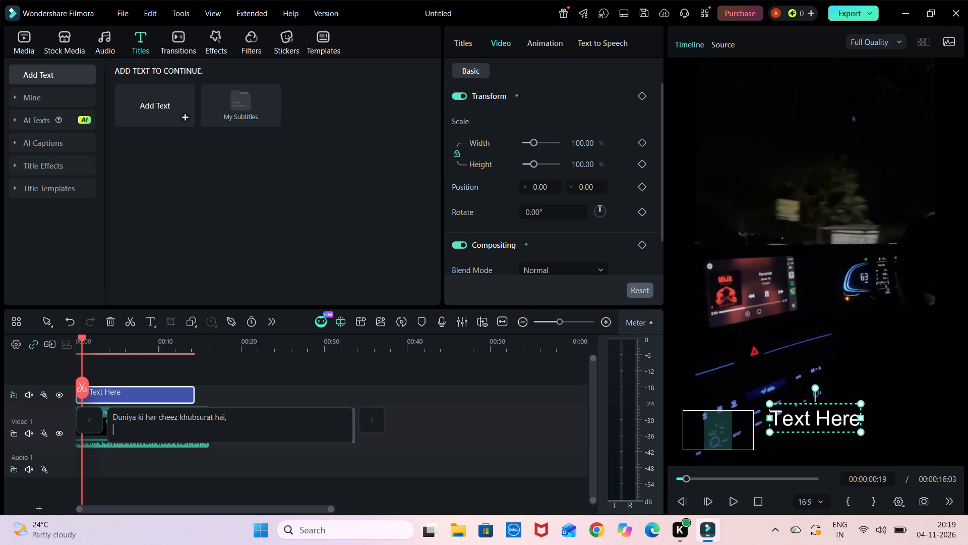
text(Mil)
text(ne)
key(space)
key(a)
key(BackSpace)
text(se)
key(space)
text(phele)
key(space)
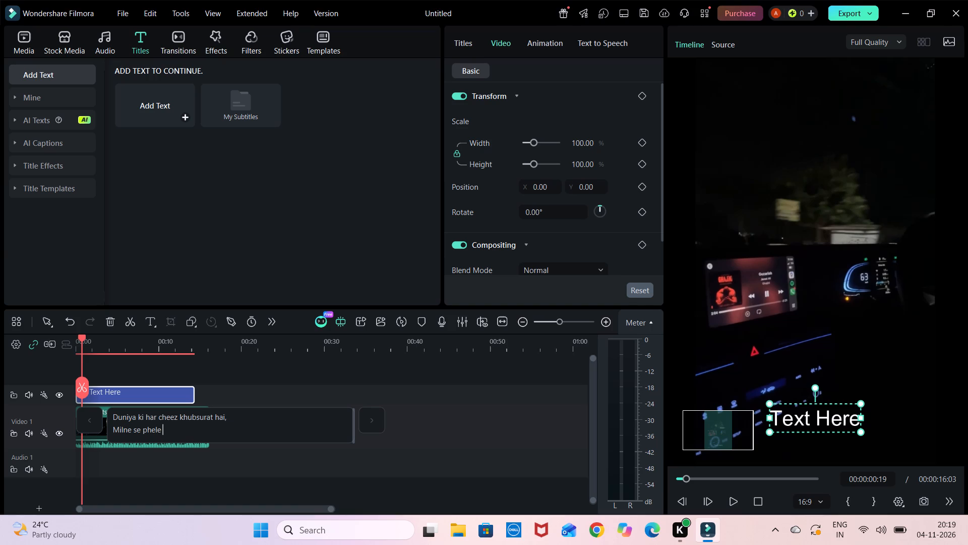
key(BackSpace)
key(BackSpace)
key(BackSpace)
key(BackSpace)
key(BackSpace)
text(eh)
text(le or kho)
text(o jab)
key(BackSpace)
text(ne ka baad)
key(period)
click(275, 392)
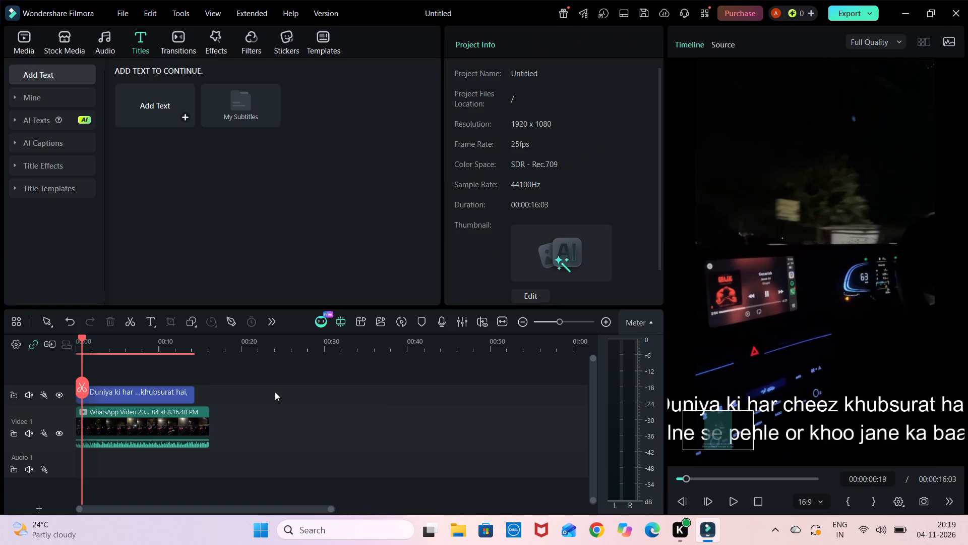
Scale the two-line title down to fit within the vertical video's width and centre it over the frame's upper half, above the dashboard.
click(824, 411)
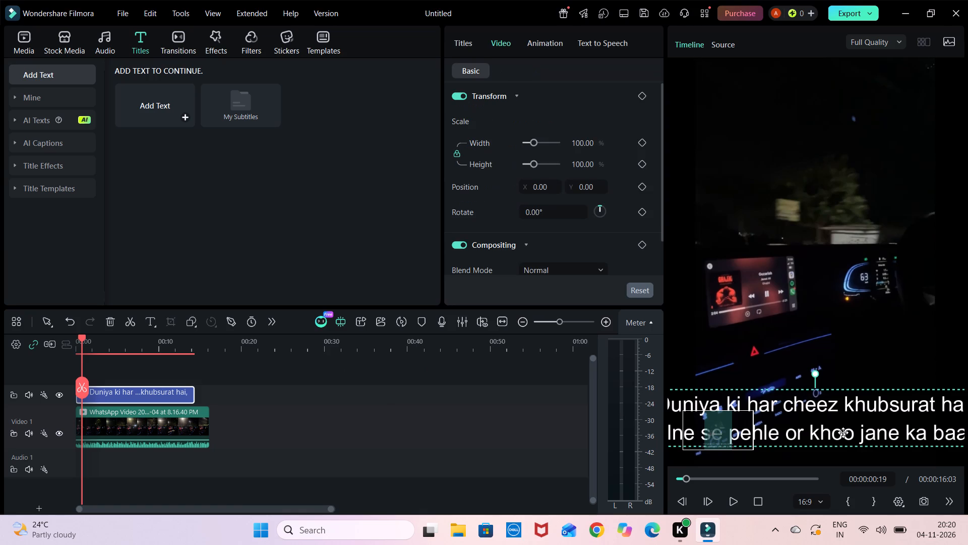
drag(845, 444, 967, 343)
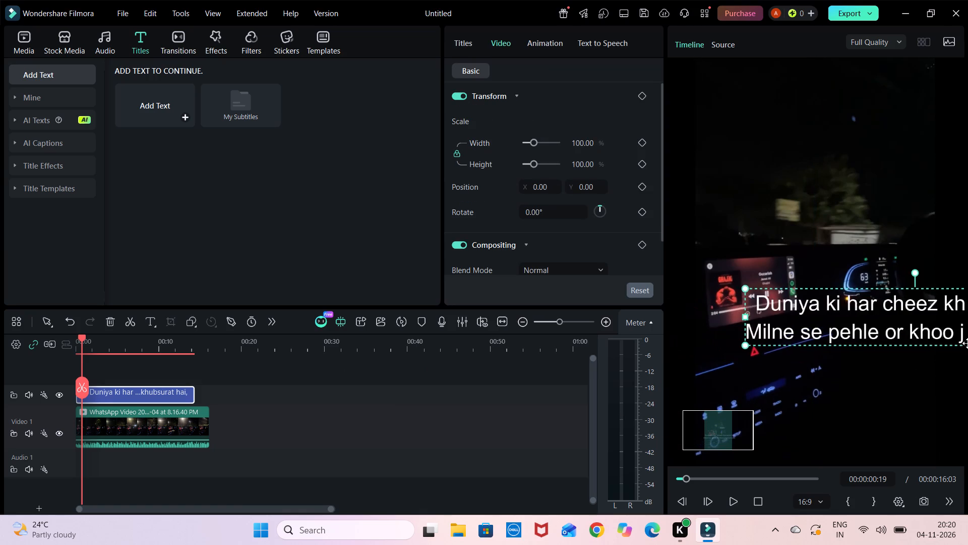
drag(967, 343, 964, 346)
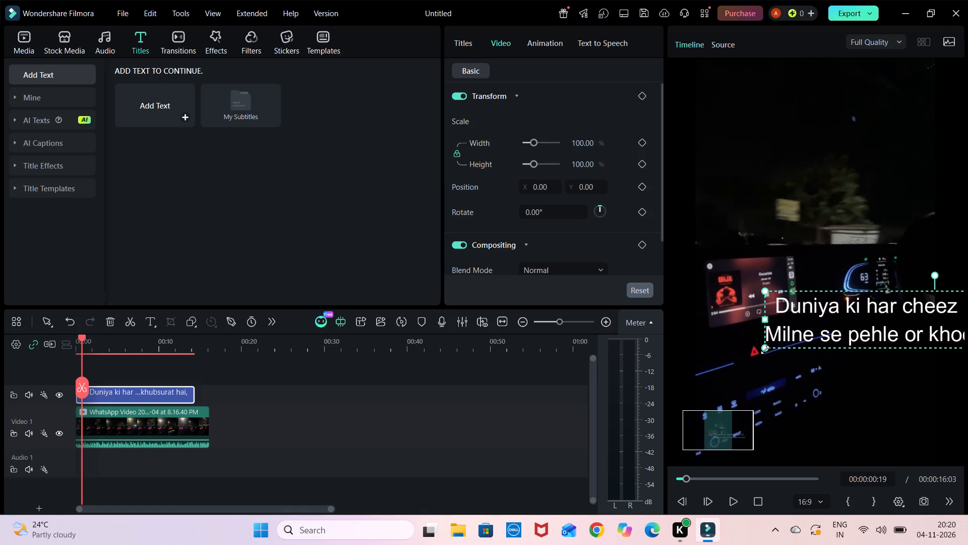
drag(765, 350, 875, 309)
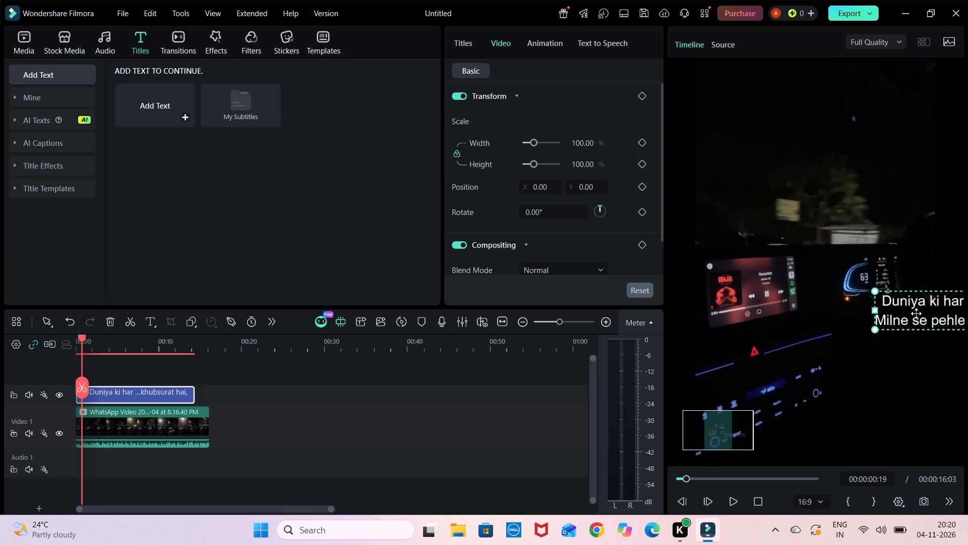
drag(917, 312, 706, 208)
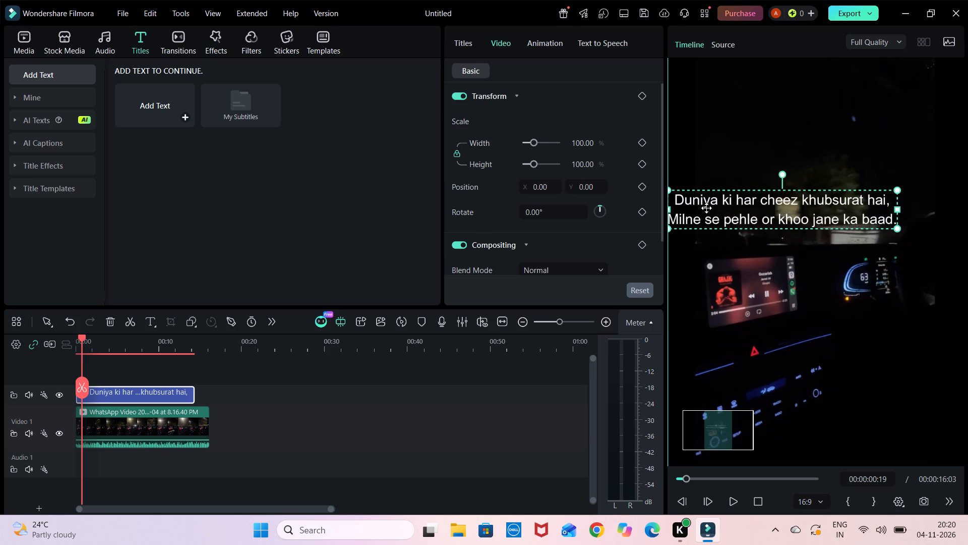
drag(706, 208, 743, 208)
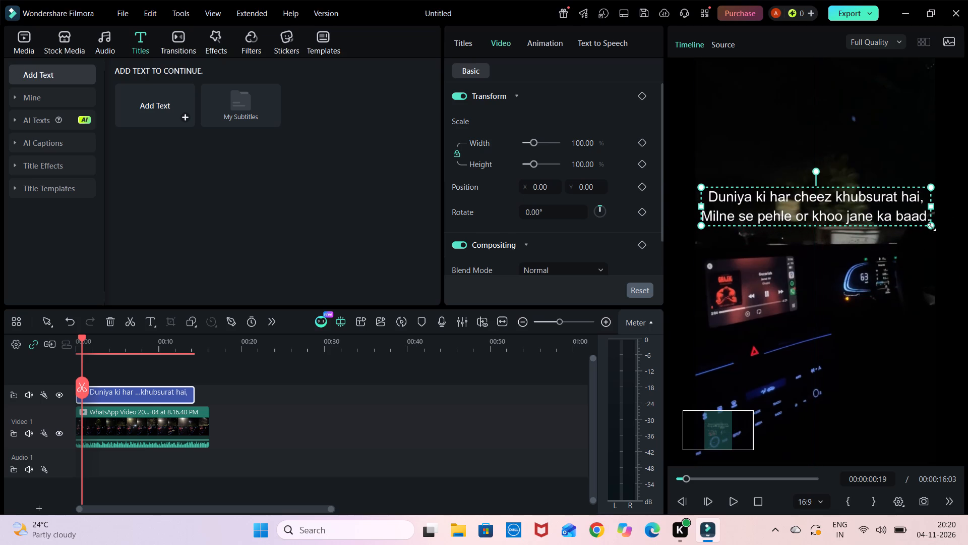
drag(931, 225, 891, 213)
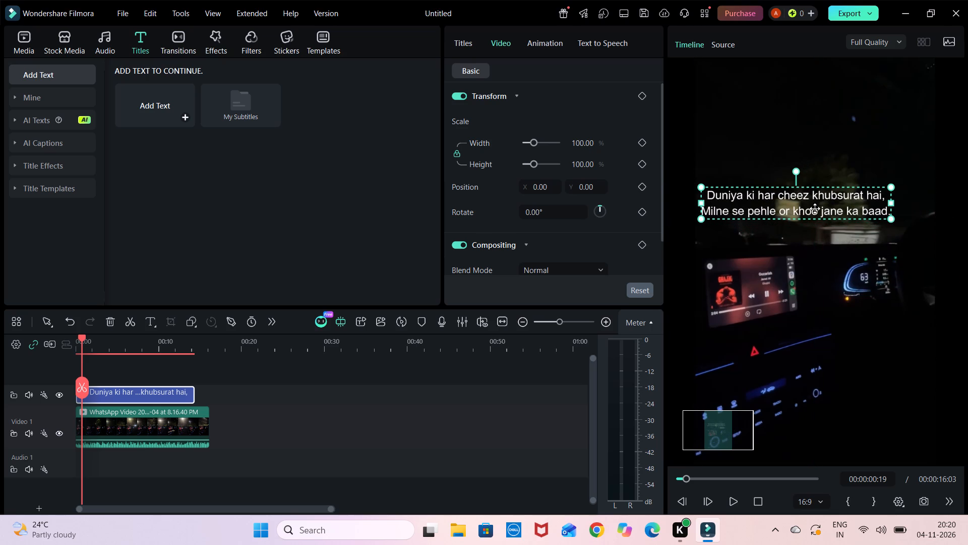
drag(813, 208, 841, 194)
ctrl+scroll(824, 346, down, 7)
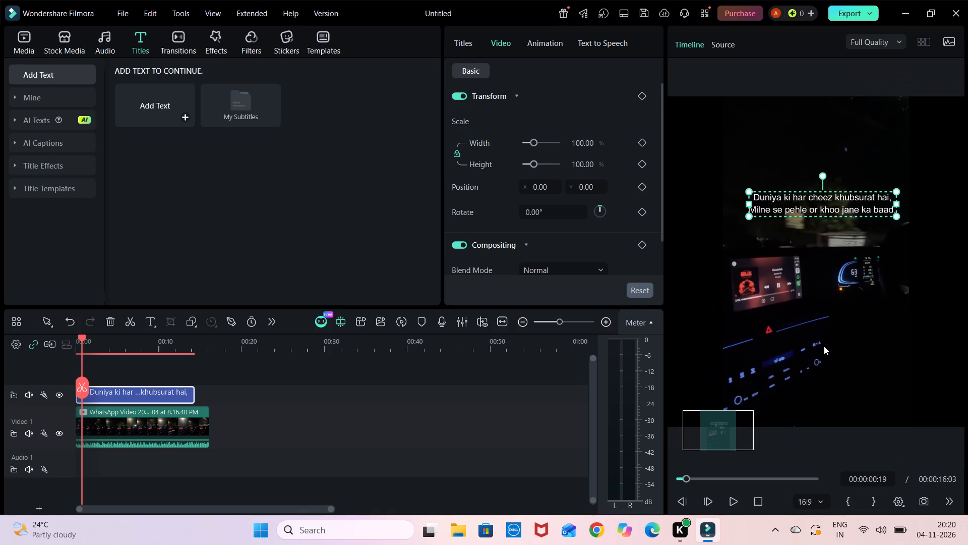
click(912, 283)
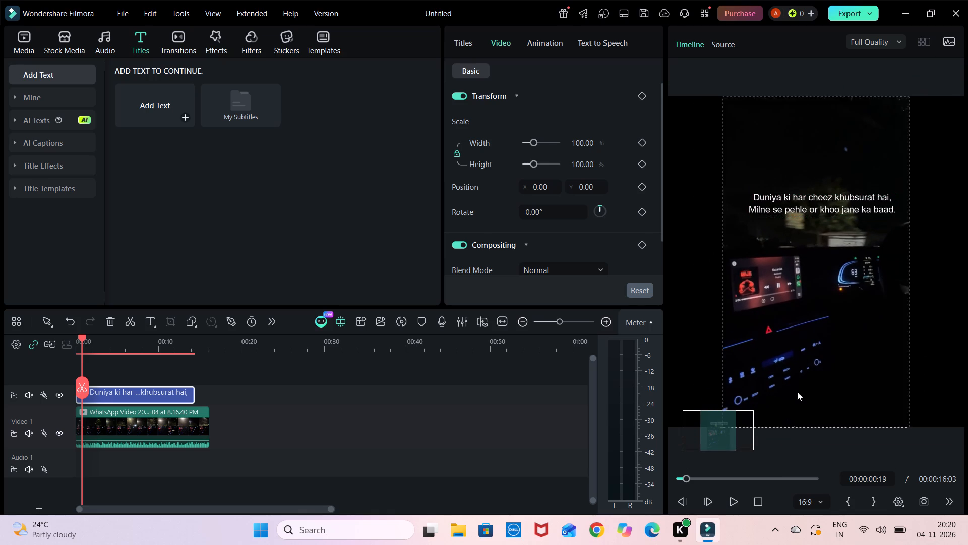
Play the video from the beginning to check how the title looks over the footage.
drag(689, 481, 644, 484)
click(732, 499)
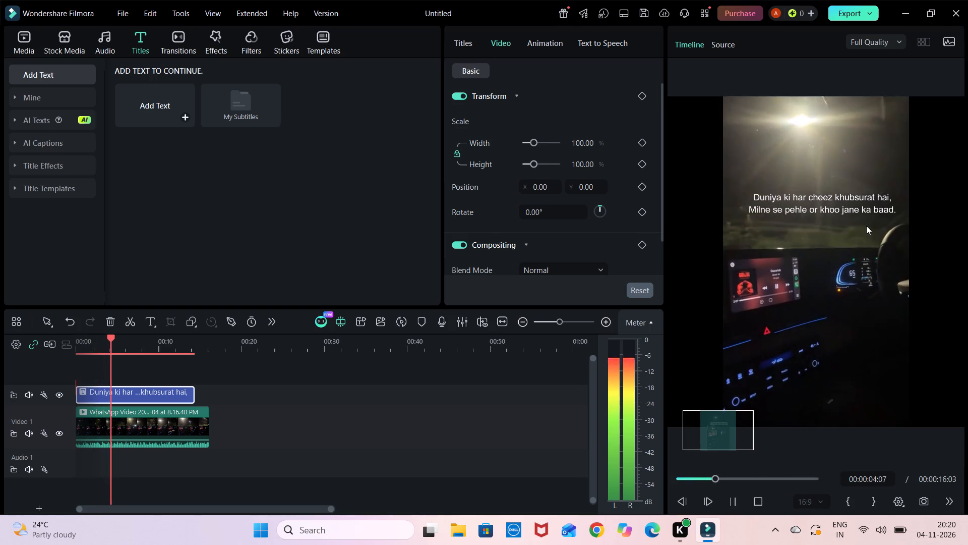
drag(868, 208, 853, 206)
click(853, 206)
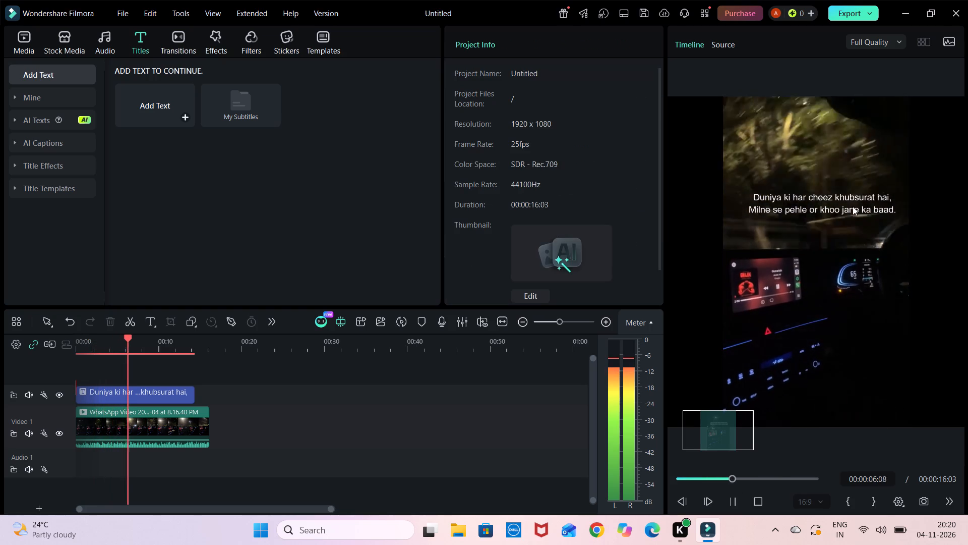
click(832, 202)
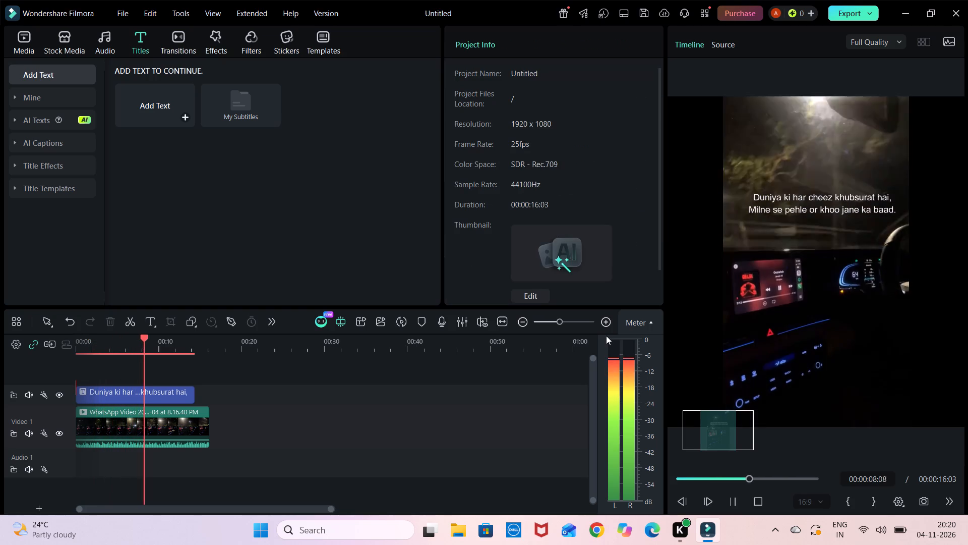
Play the video again from the beginning to review the title over the footage.
click(790, 203)
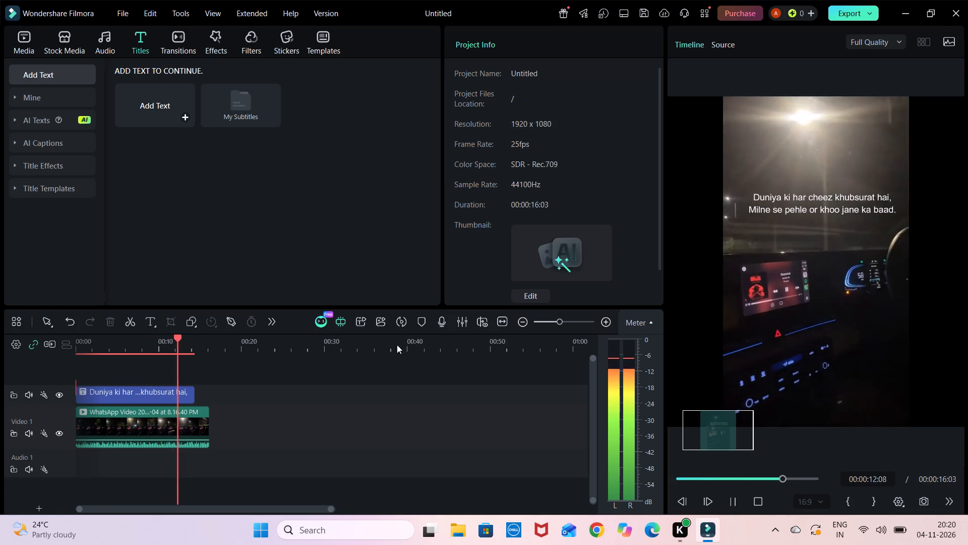
click(178, 394)
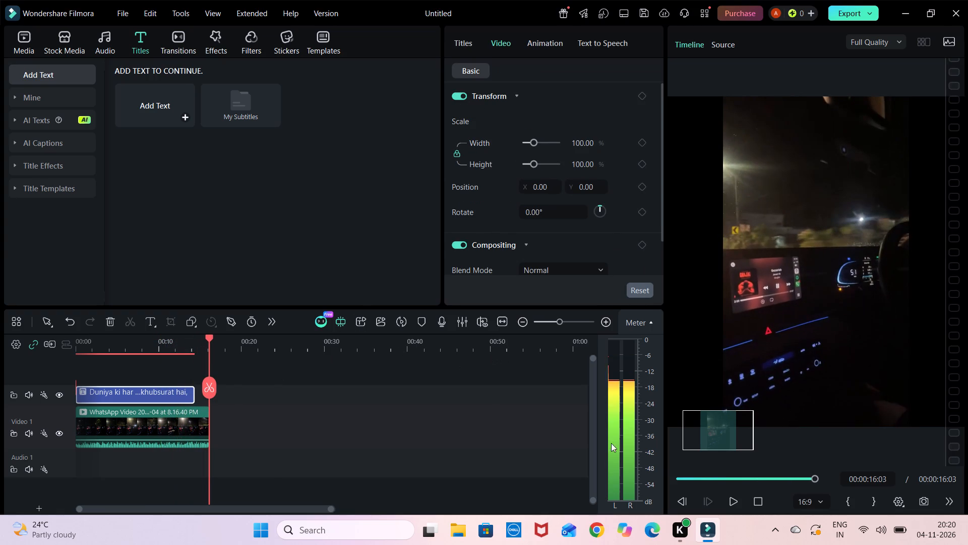
click(736, 505)
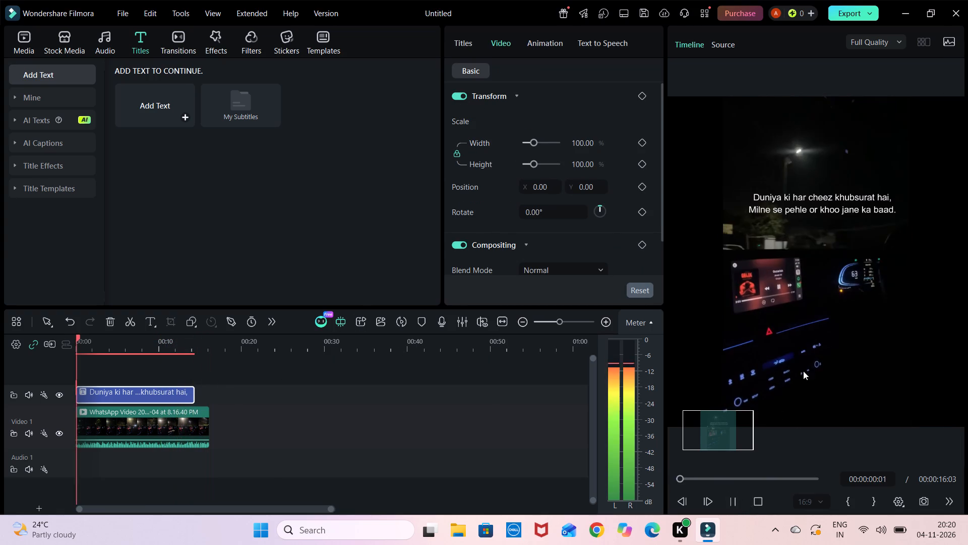
click(829, 205)
double_click(829, 205)
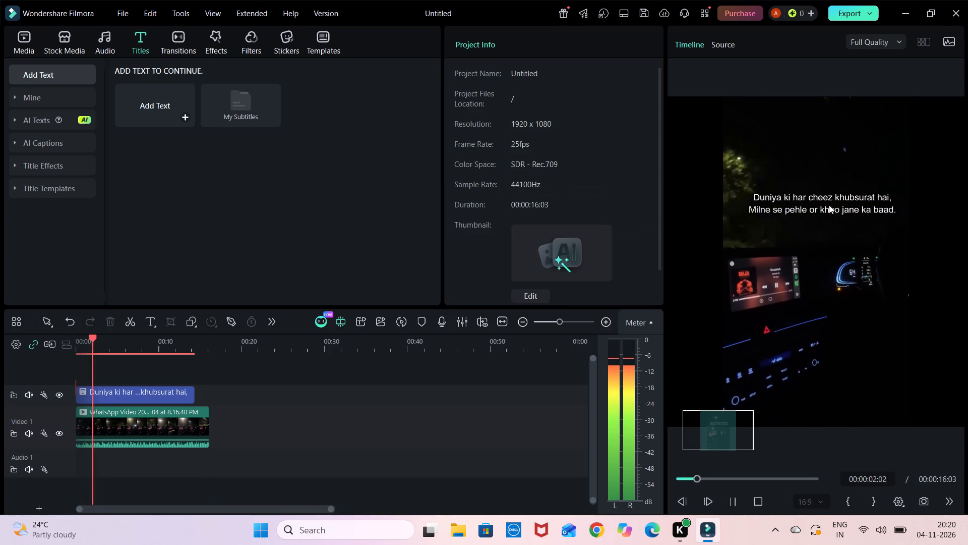
click(127, 398)
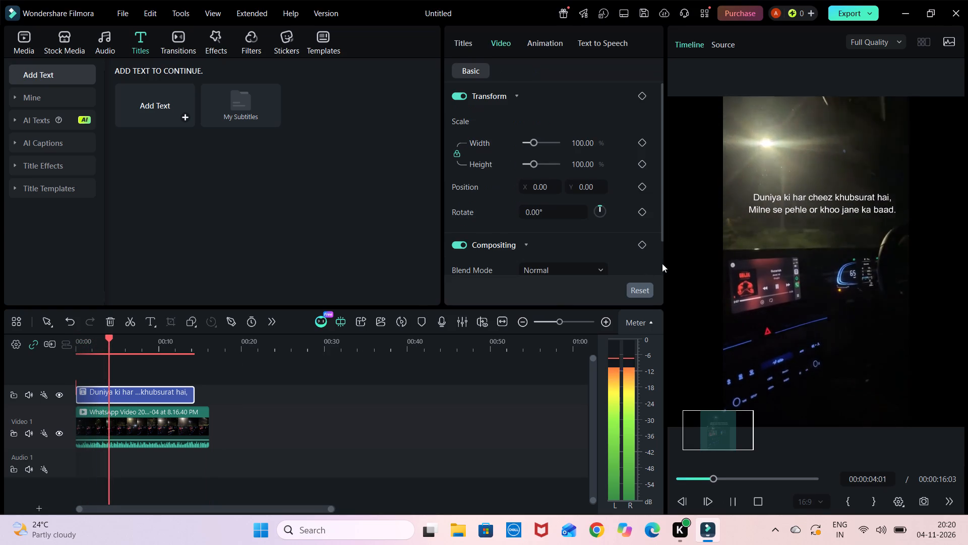
drag(778, 205, 763, 209)
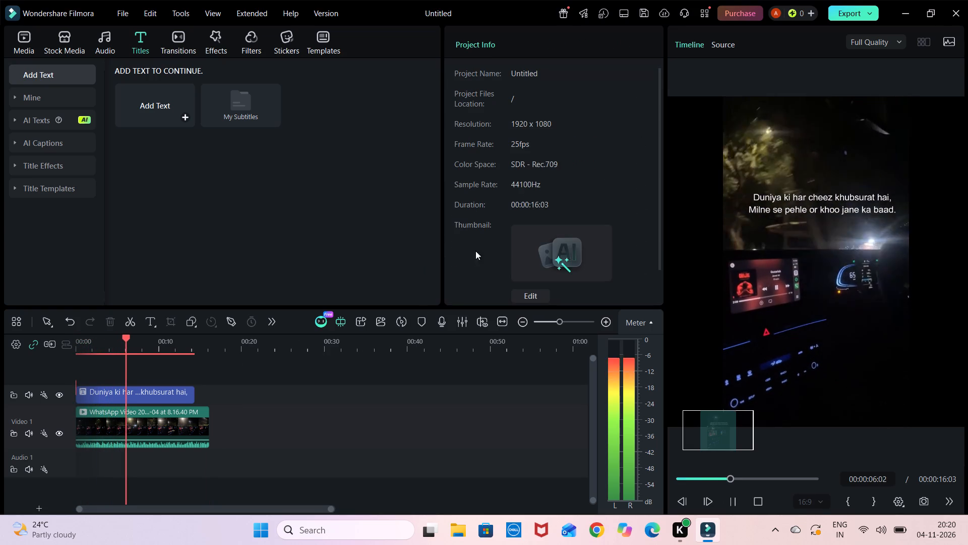
Pause playback about 8 seconds in and centre the title horizontally in the vertical frame, nudging it slightly lower.
click(735, 499)
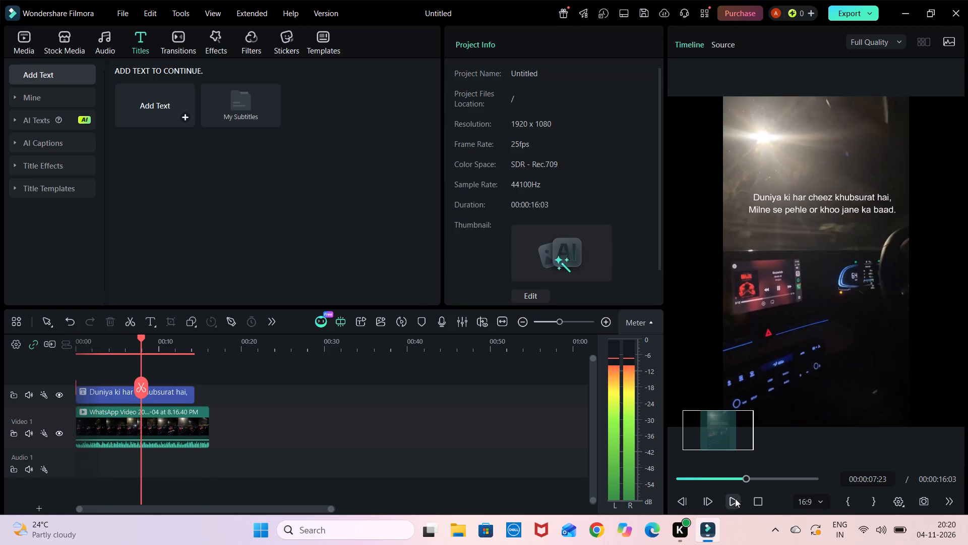
click(822, 198)
drag(822, 198, 812, 198)
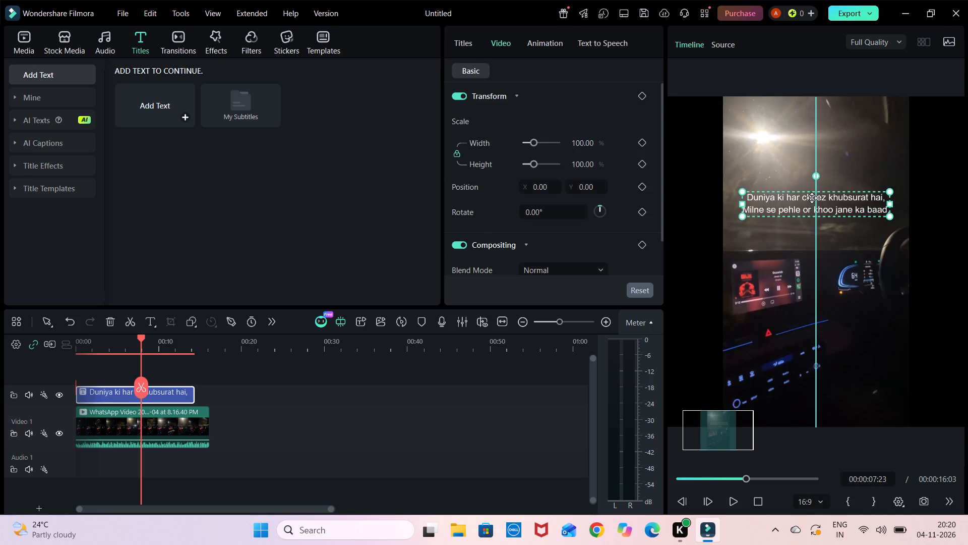
drag(812, 198, 814, 203)
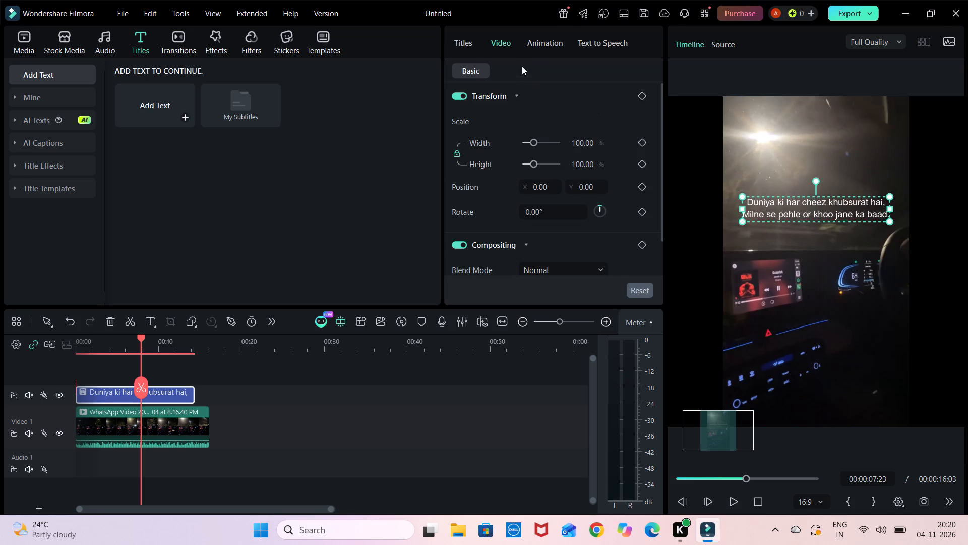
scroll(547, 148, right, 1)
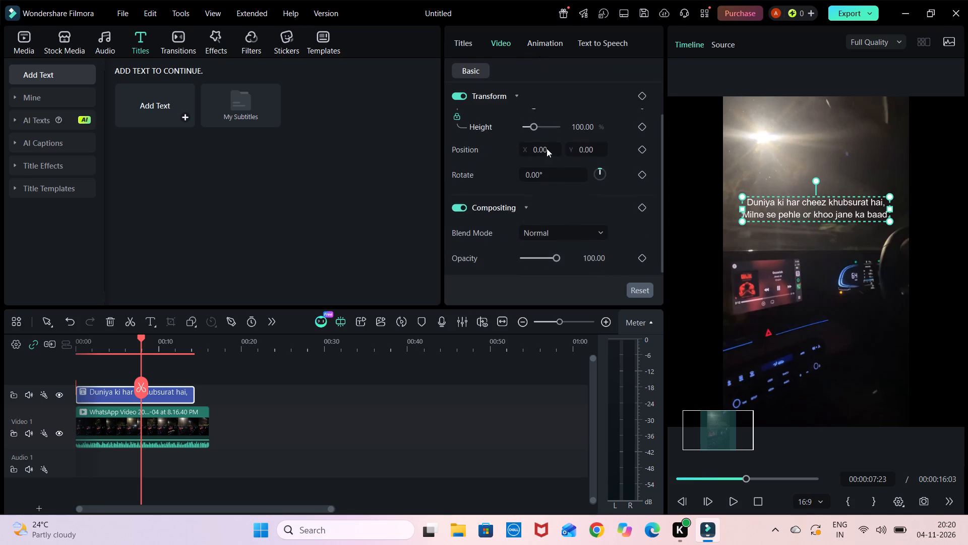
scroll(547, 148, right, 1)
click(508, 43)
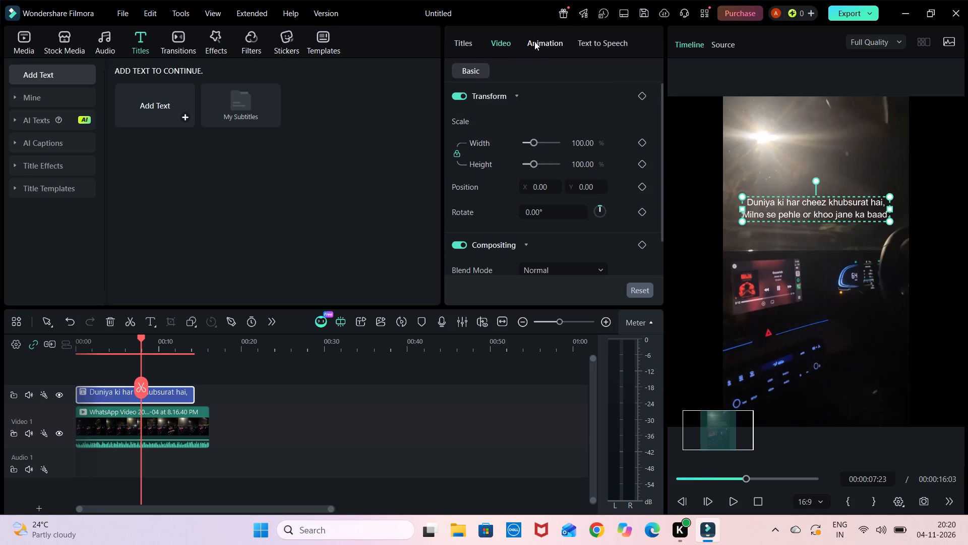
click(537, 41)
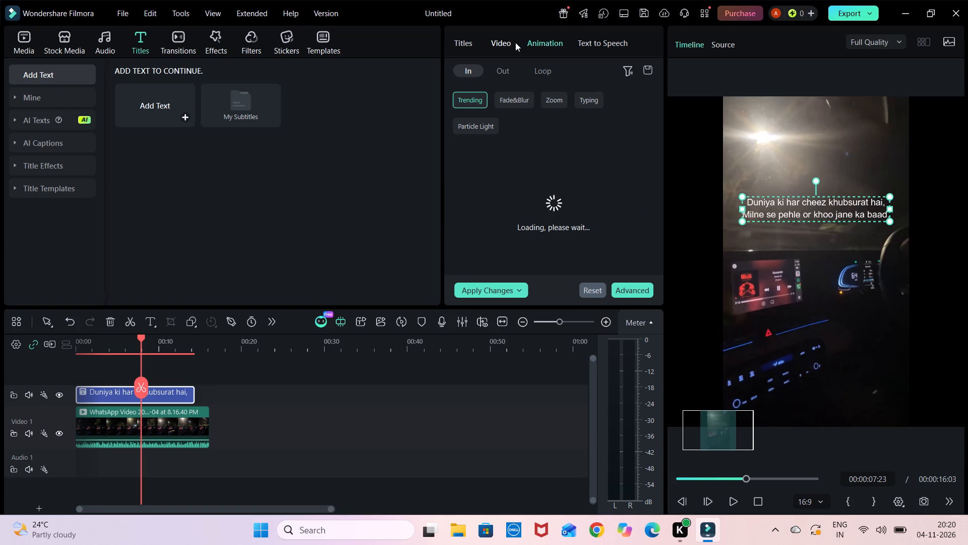
Change the title's font to Barlow Bold.
click(461, 47)
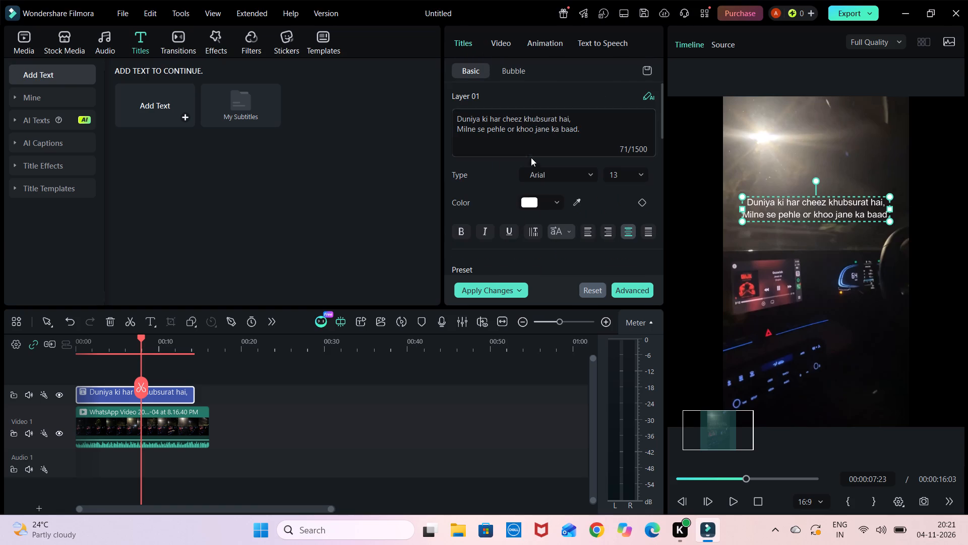
click(542, 169)
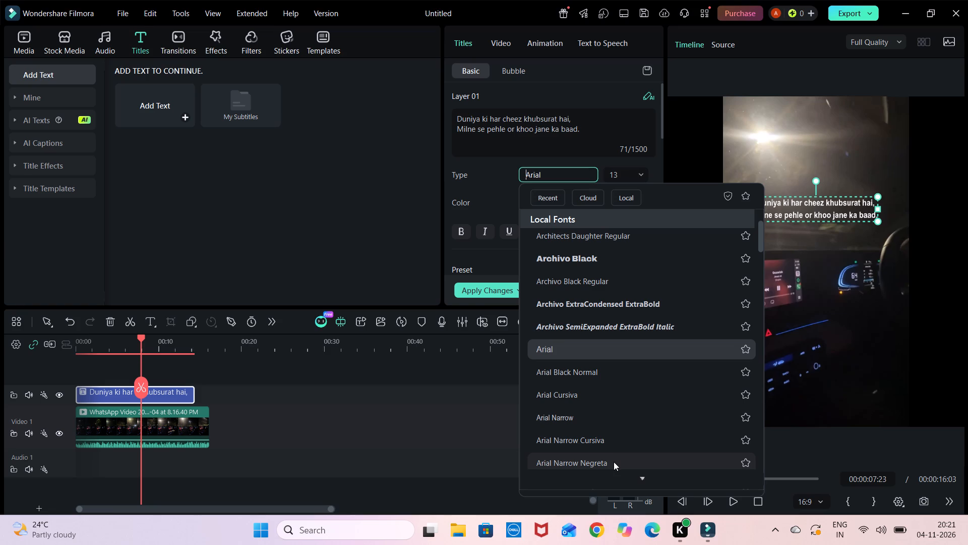
scroll(614, 462, down, 1)
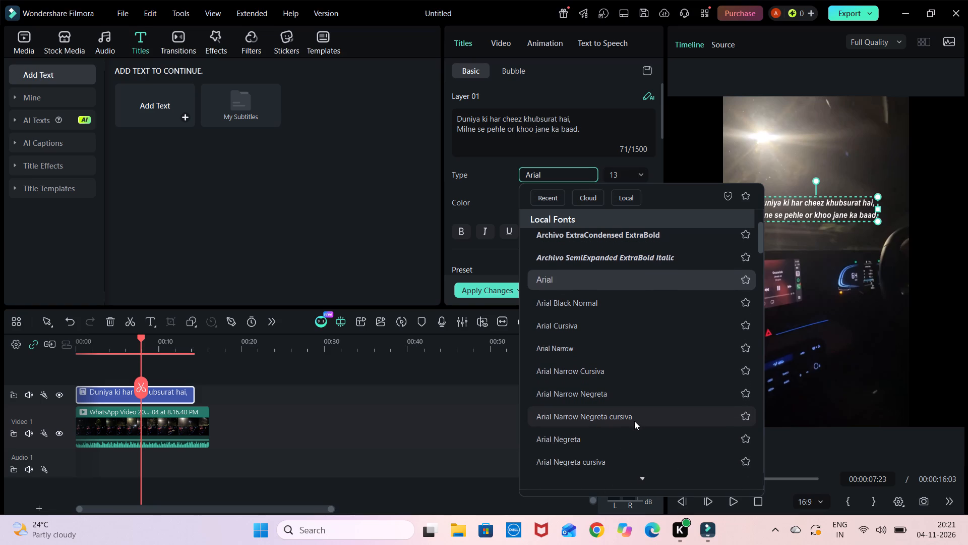
scroll(634, 421, down, 2)
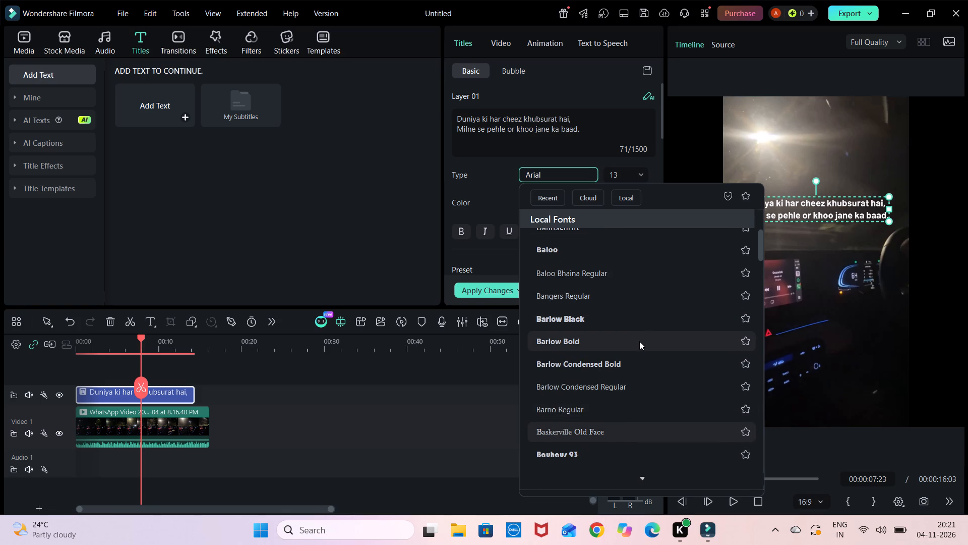
click(640, 341)
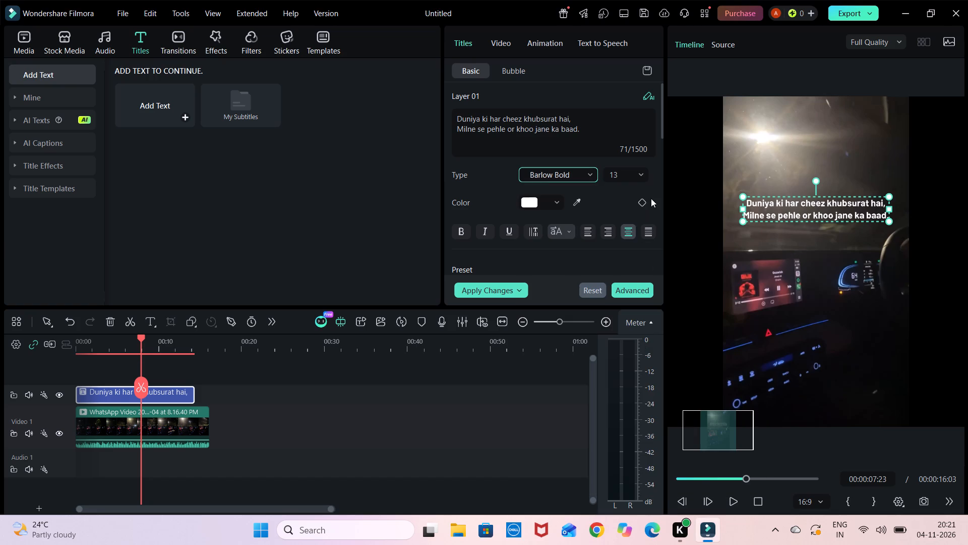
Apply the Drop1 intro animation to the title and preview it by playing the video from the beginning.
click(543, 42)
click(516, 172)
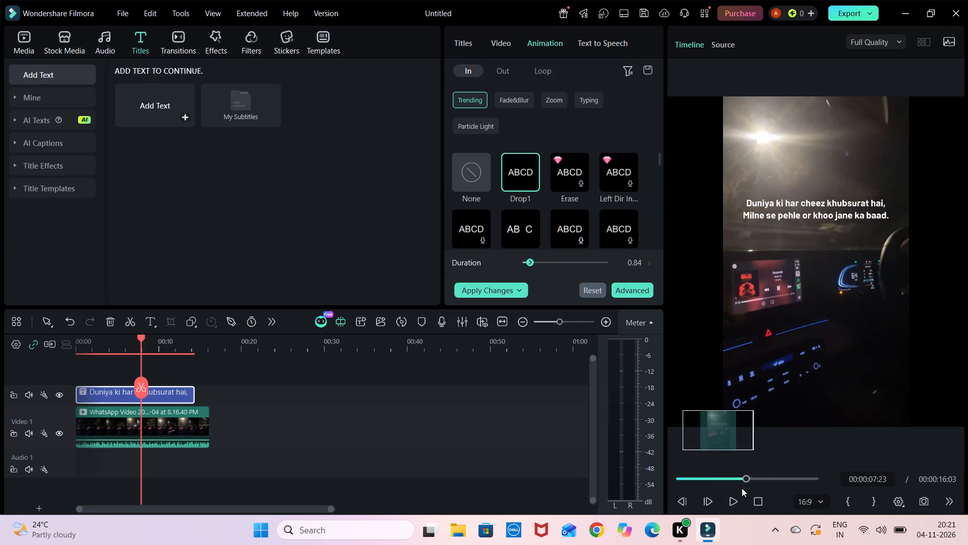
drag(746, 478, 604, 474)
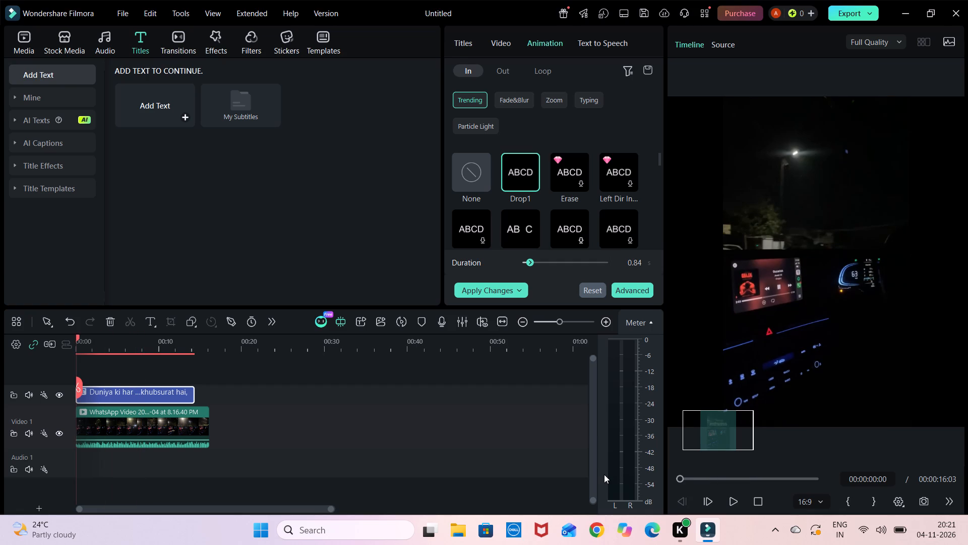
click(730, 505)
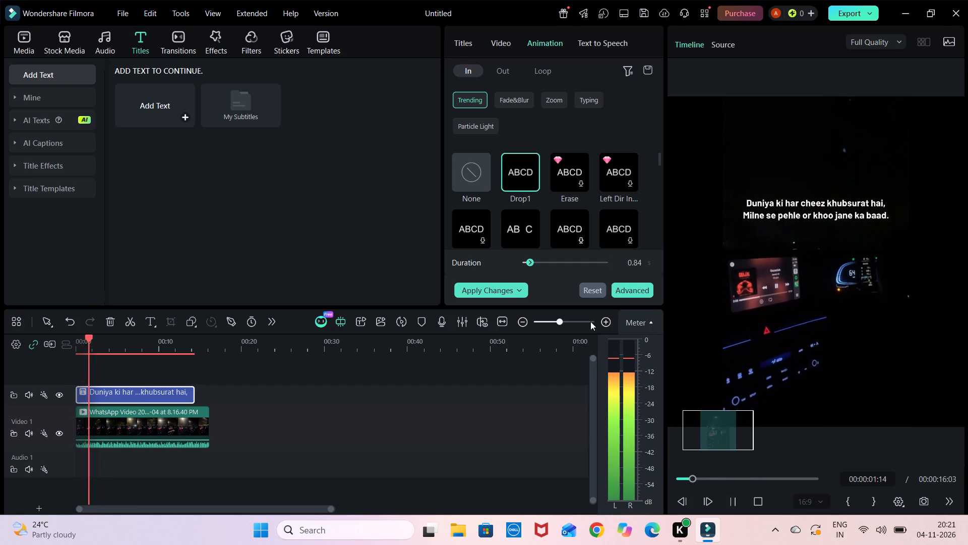
Set the title's intro animation to Erase.
click(564, 178)
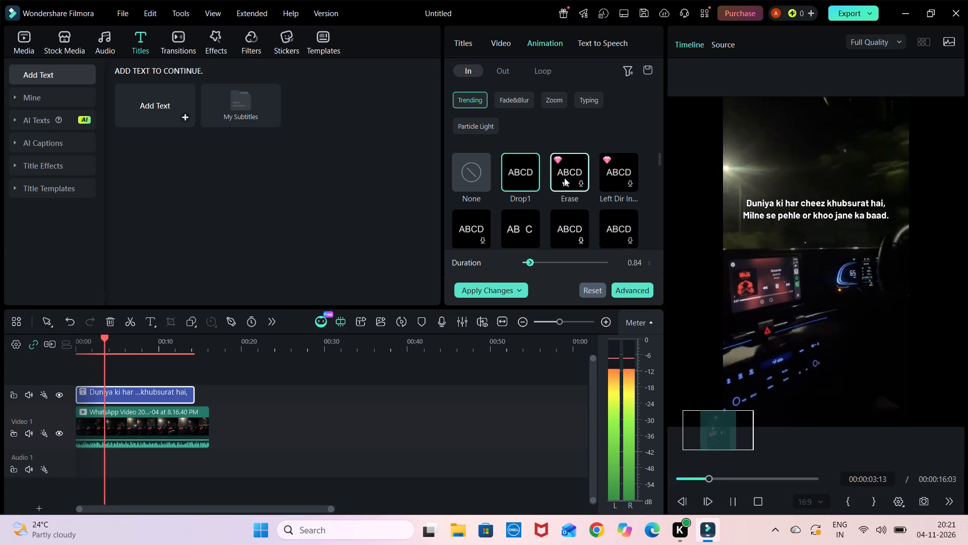
click(564, 178)
click(575, 167)
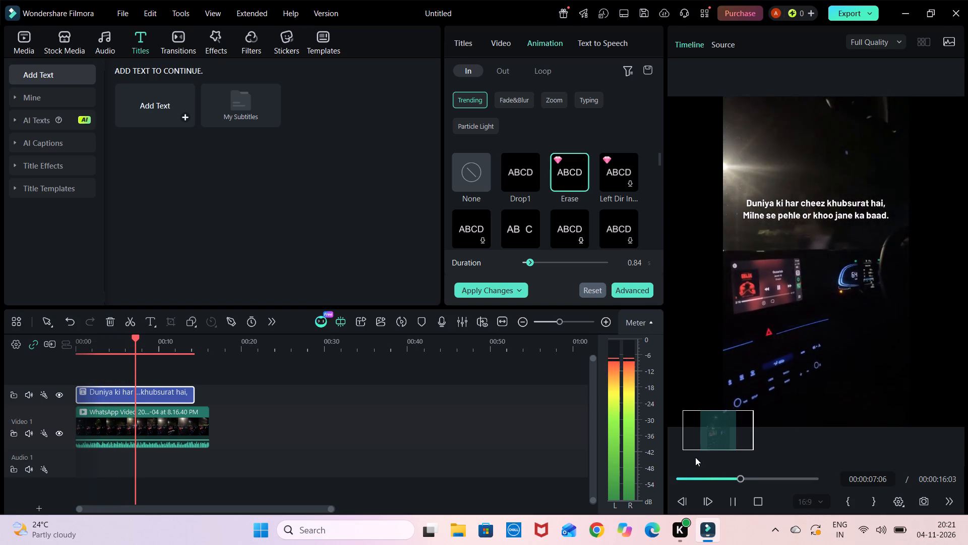
Play the video from the beginning to preview the title's Erase animation.
click(739, 480)
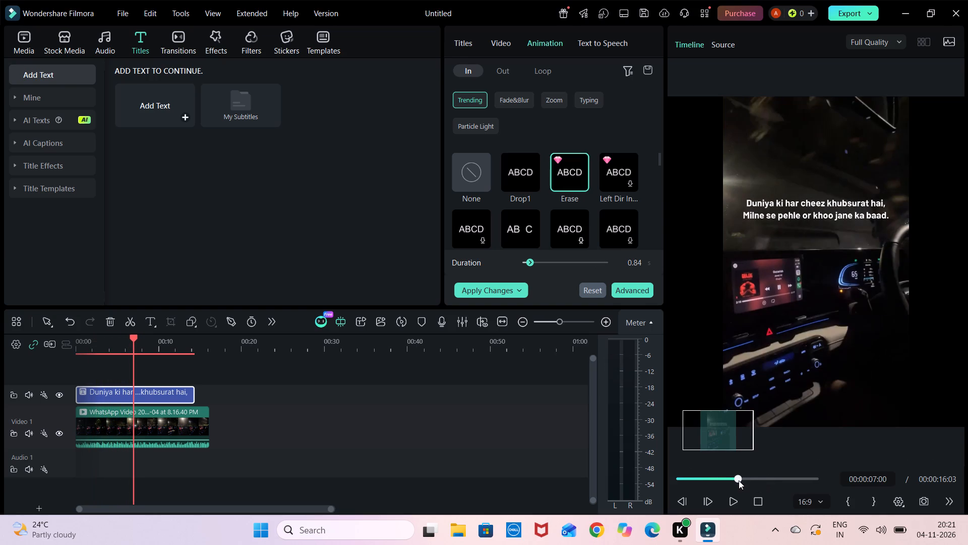
double_click(683, 479)
drag(683, 479, 667, 478)
drag(667, 478, 671, 501)
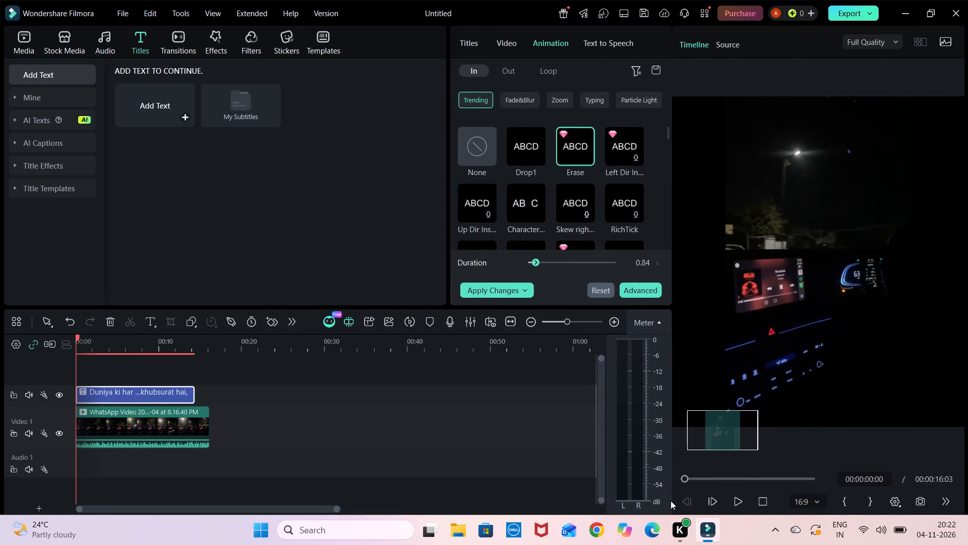
click(739, 501)
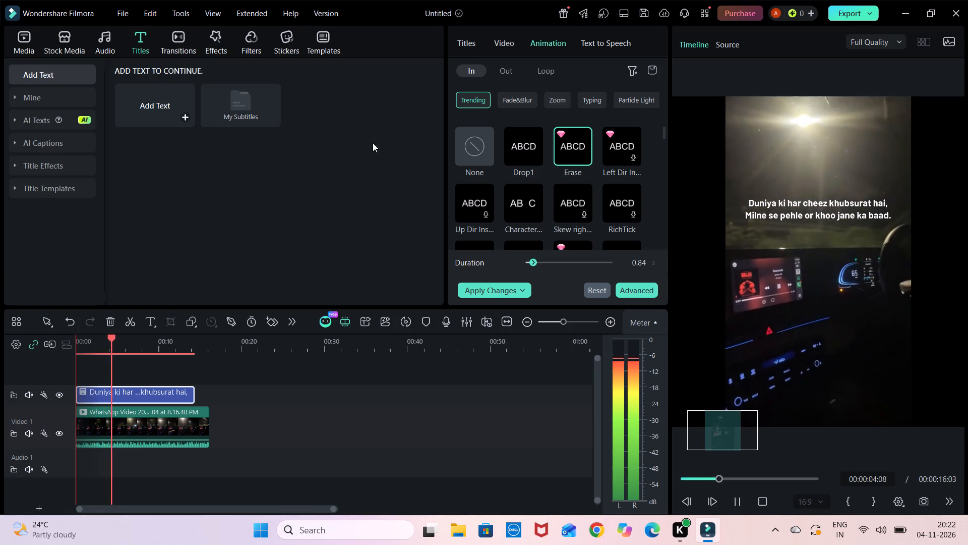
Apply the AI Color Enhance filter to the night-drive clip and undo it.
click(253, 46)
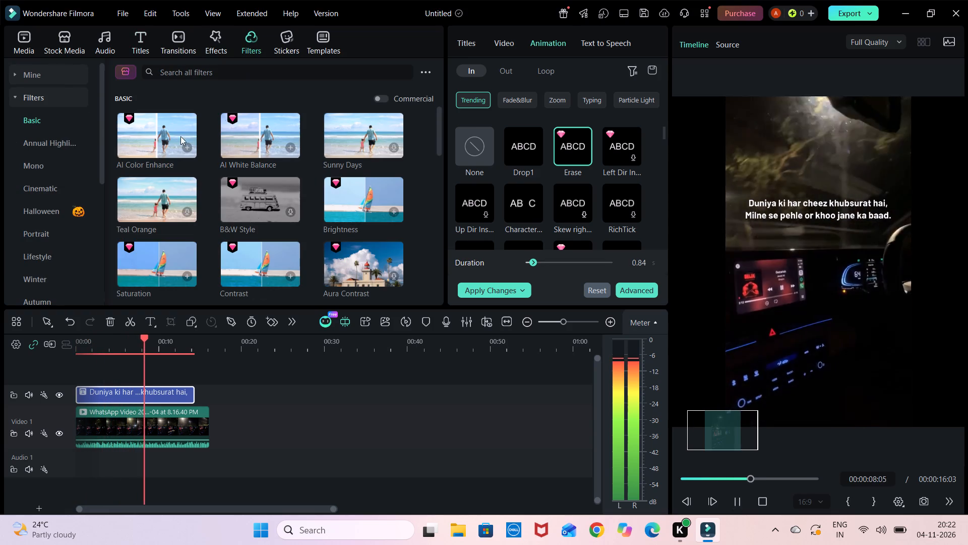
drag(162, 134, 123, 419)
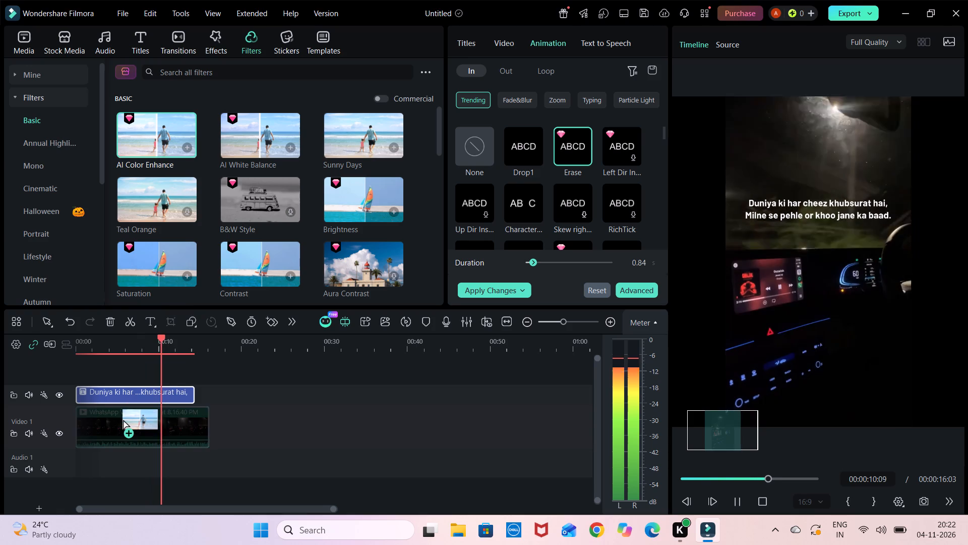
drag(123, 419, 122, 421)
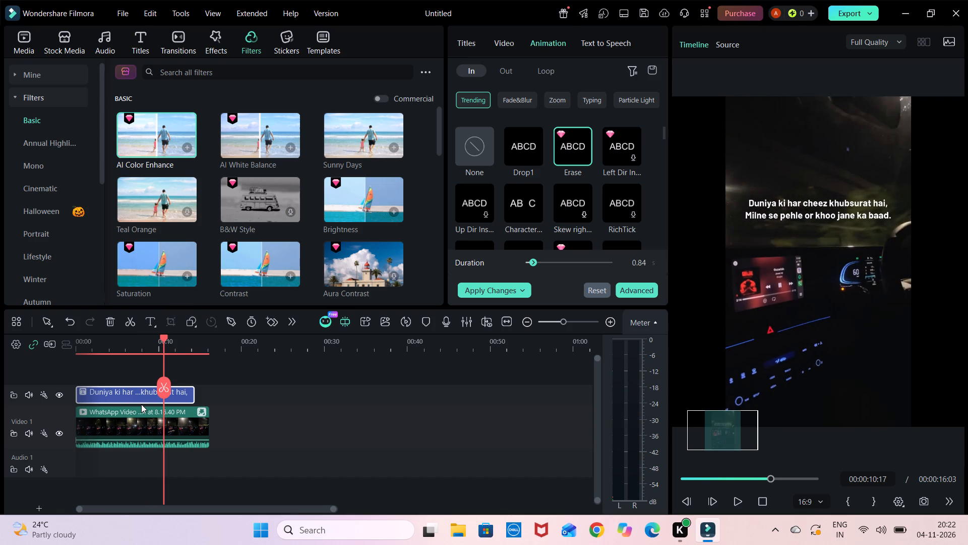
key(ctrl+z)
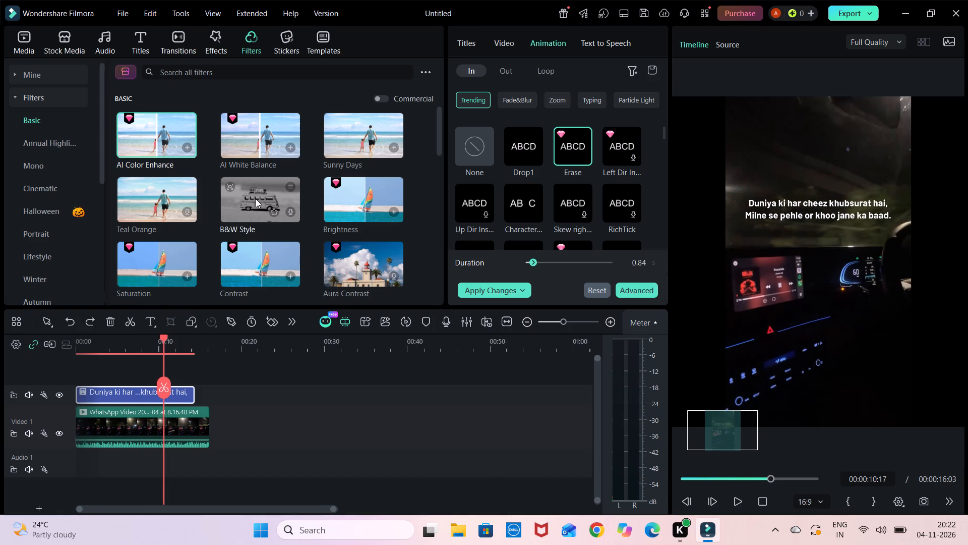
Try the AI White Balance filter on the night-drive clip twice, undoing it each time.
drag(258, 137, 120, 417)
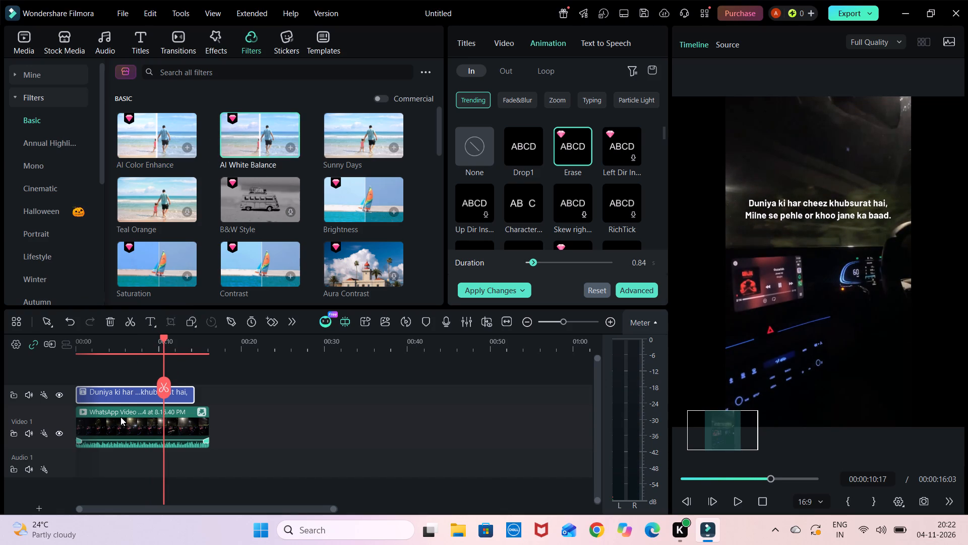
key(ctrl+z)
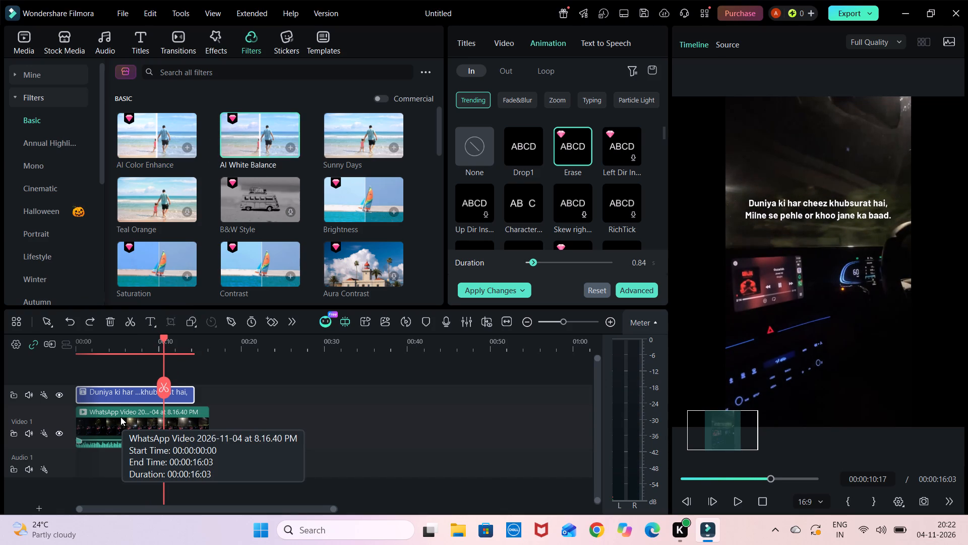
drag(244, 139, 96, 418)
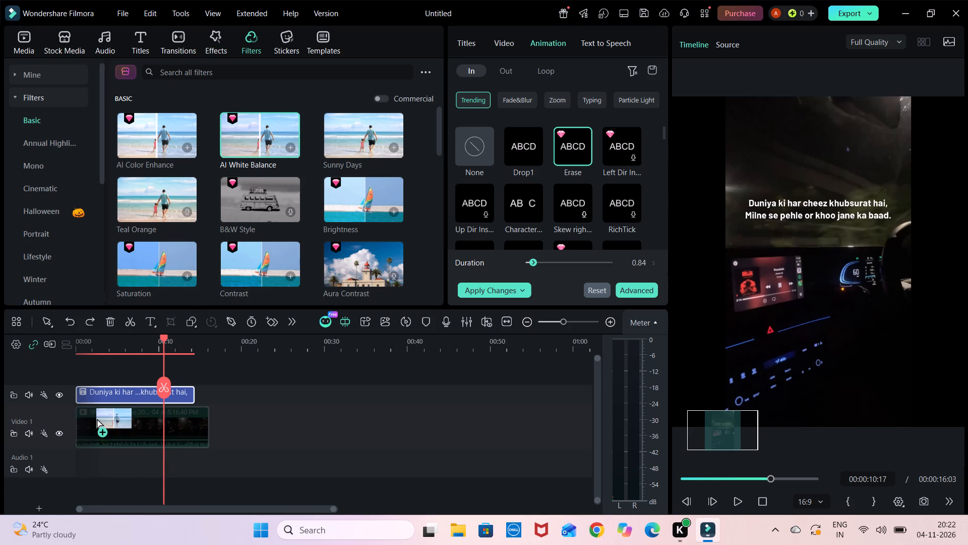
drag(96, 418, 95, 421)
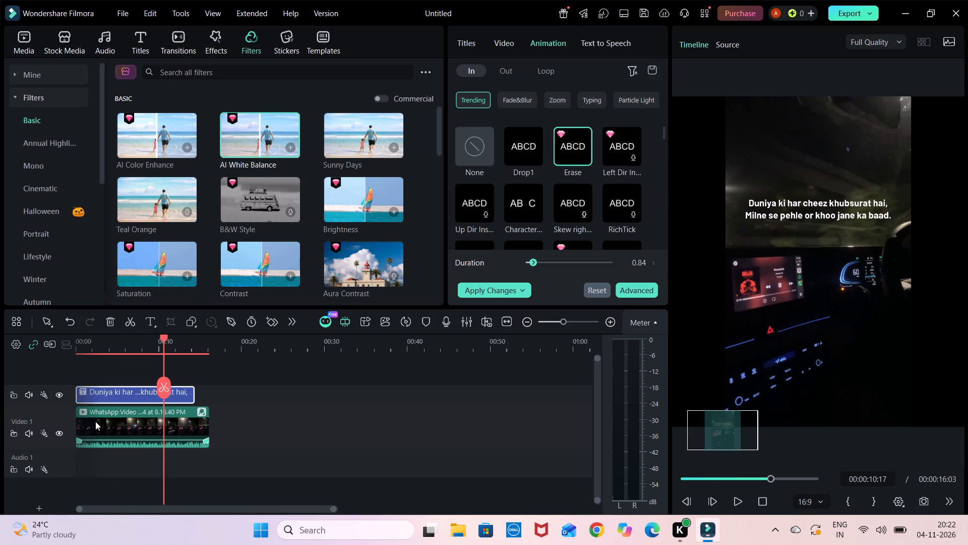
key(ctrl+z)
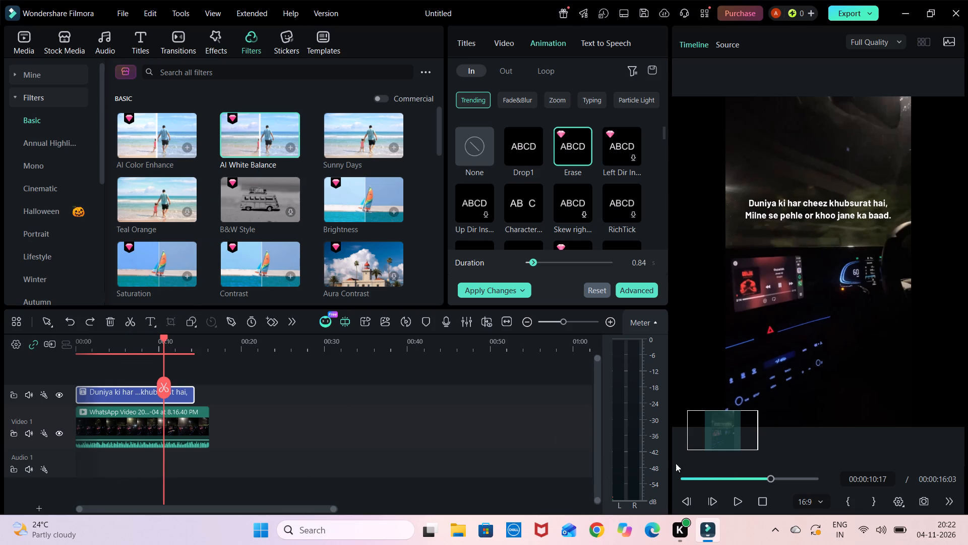
Play the video from the beginning to preview the clip with its title.
drag(698, 478, 672, 479)
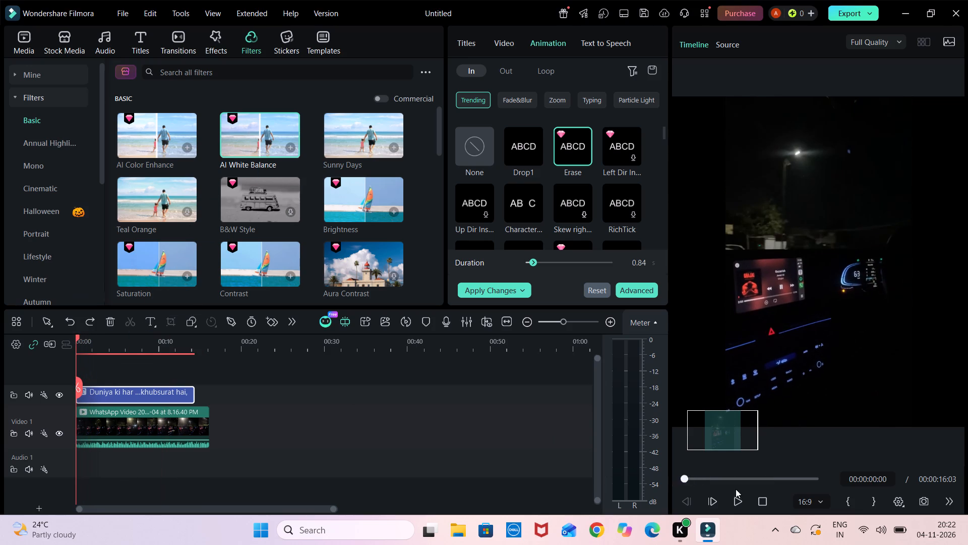
click(734, 496)
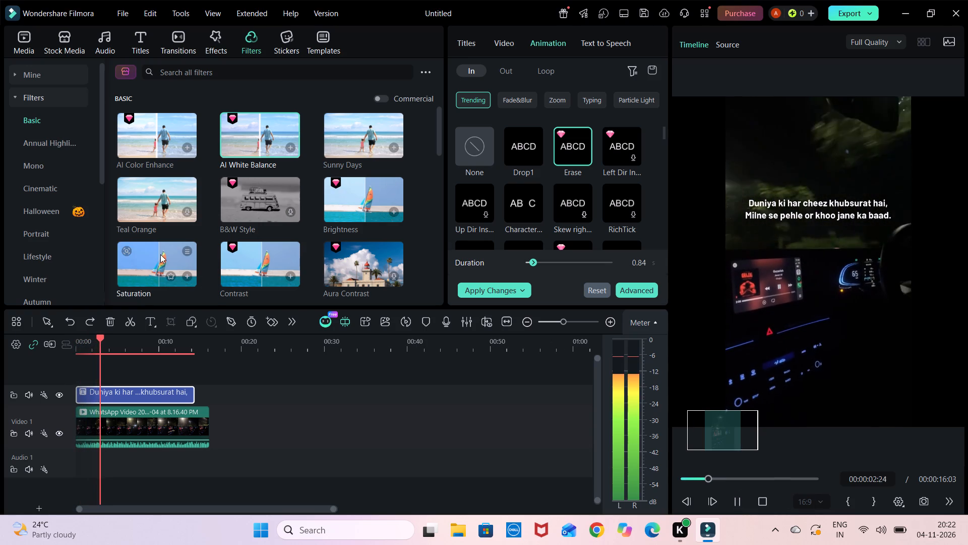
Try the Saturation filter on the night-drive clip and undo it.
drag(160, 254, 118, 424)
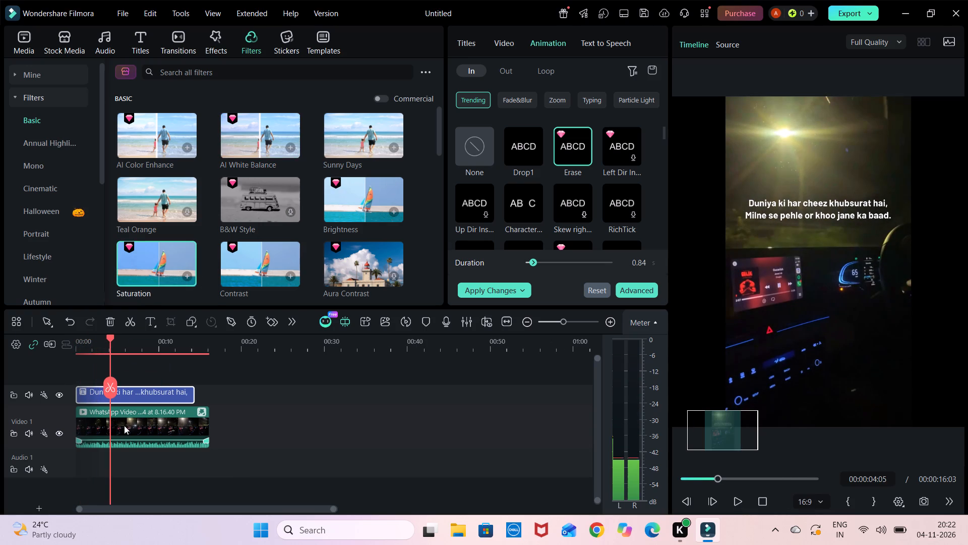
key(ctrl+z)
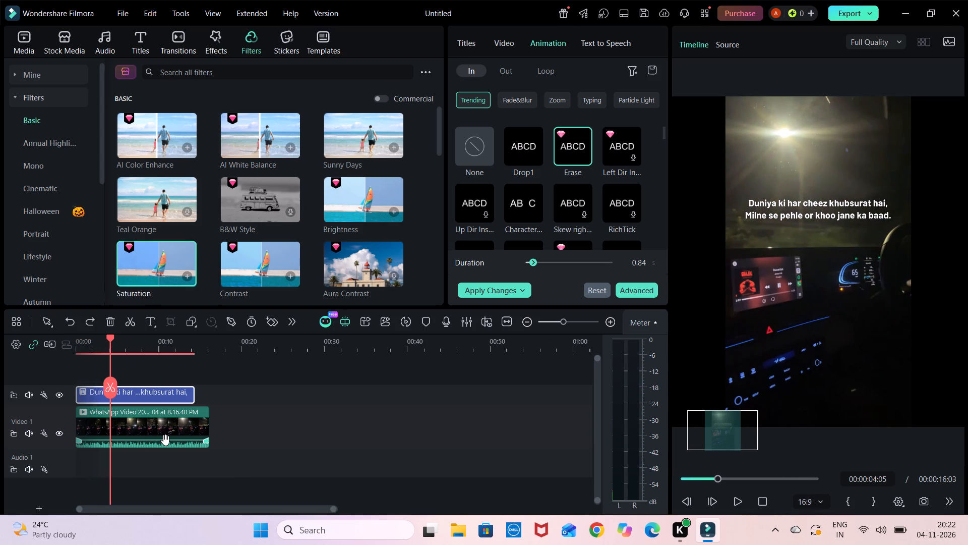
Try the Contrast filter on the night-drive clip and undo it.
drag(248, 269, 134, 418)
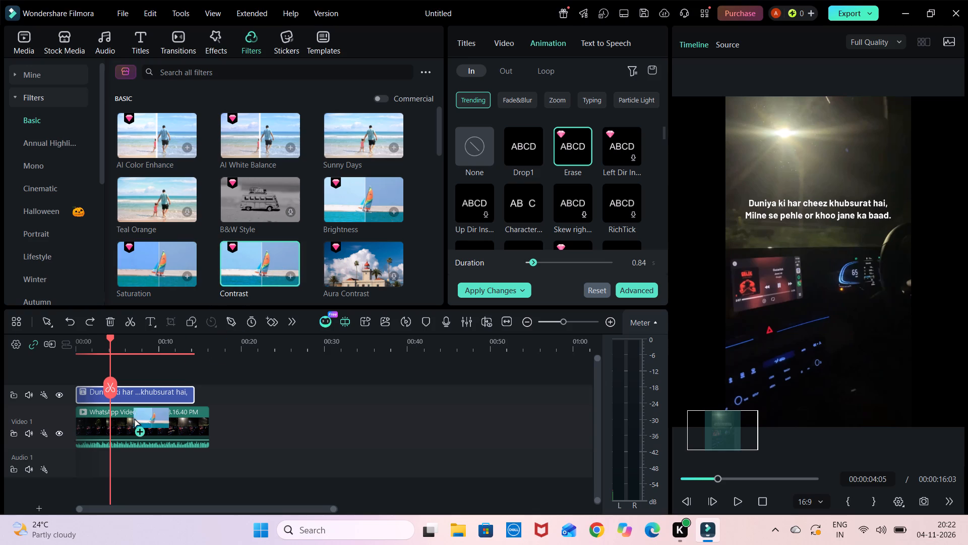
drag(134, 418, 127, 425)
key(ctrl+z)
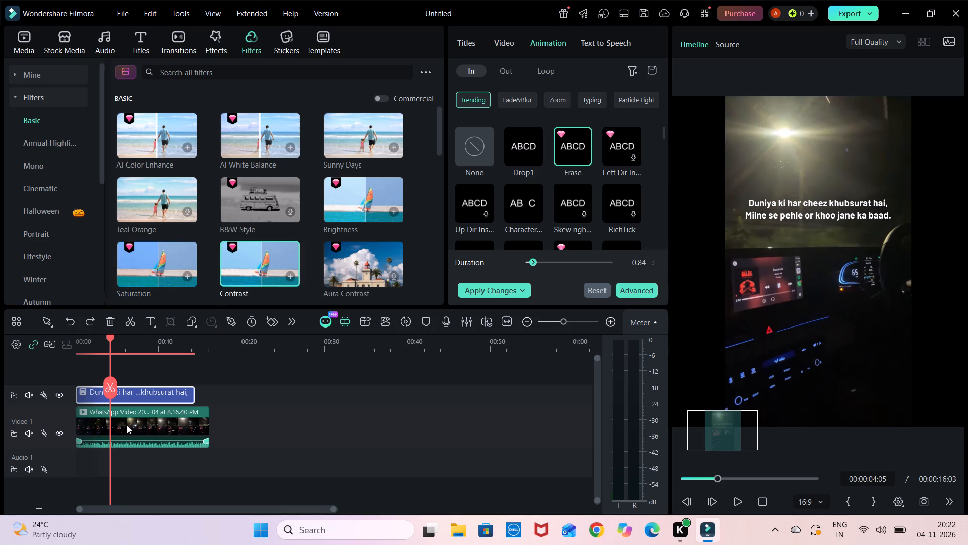
Apply the Brightness filter to the night-drive clip on Video 1.
drag(346, 203, 206, 305)
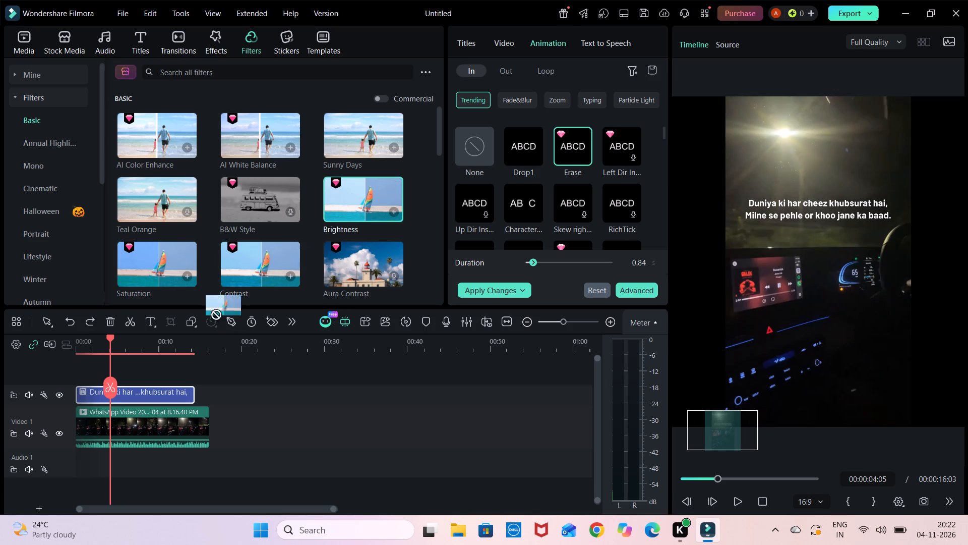
drag(206, 305, 119, 421)
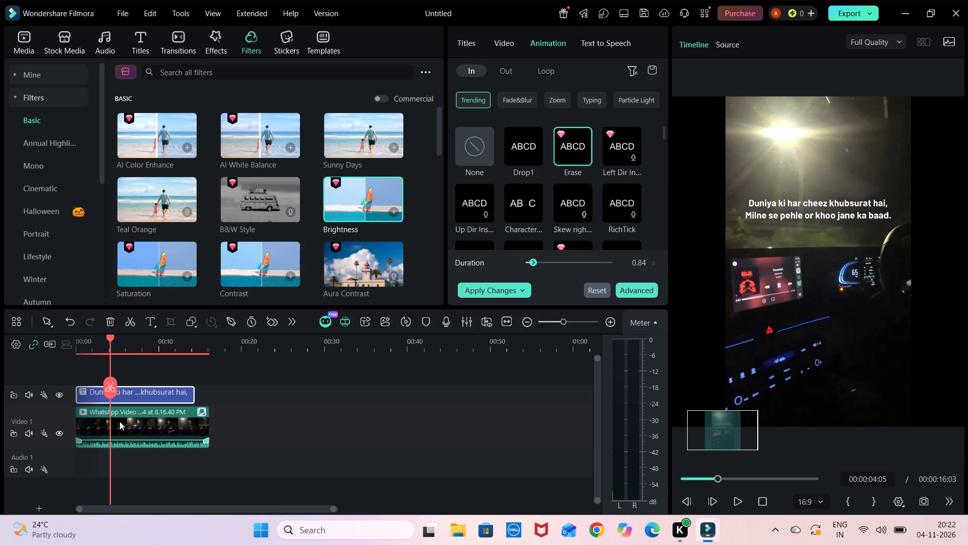
Play the video from the beginning to preview the Brightness filter on the footage.
drag(717, 475, 683, 479)
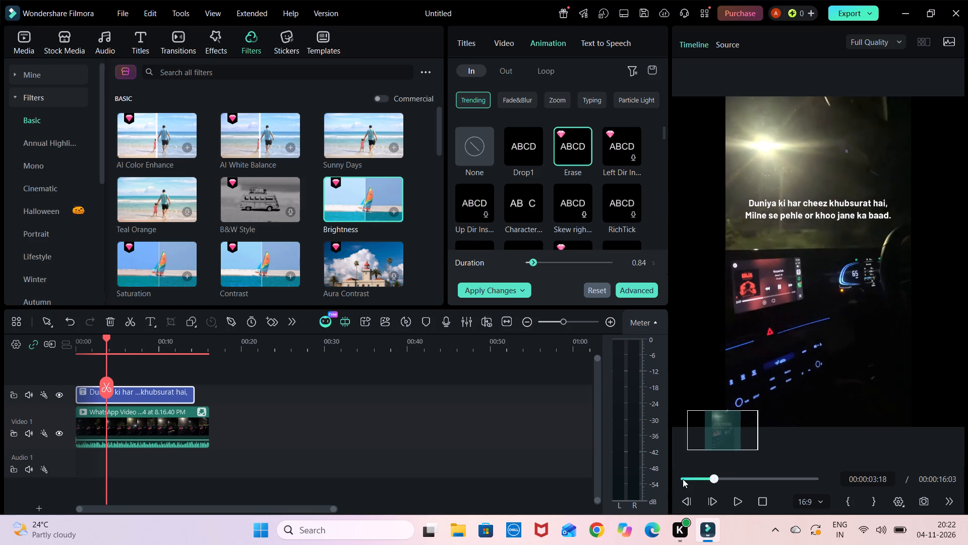
drag(683, 479, 654, 475)
click(733, 499)
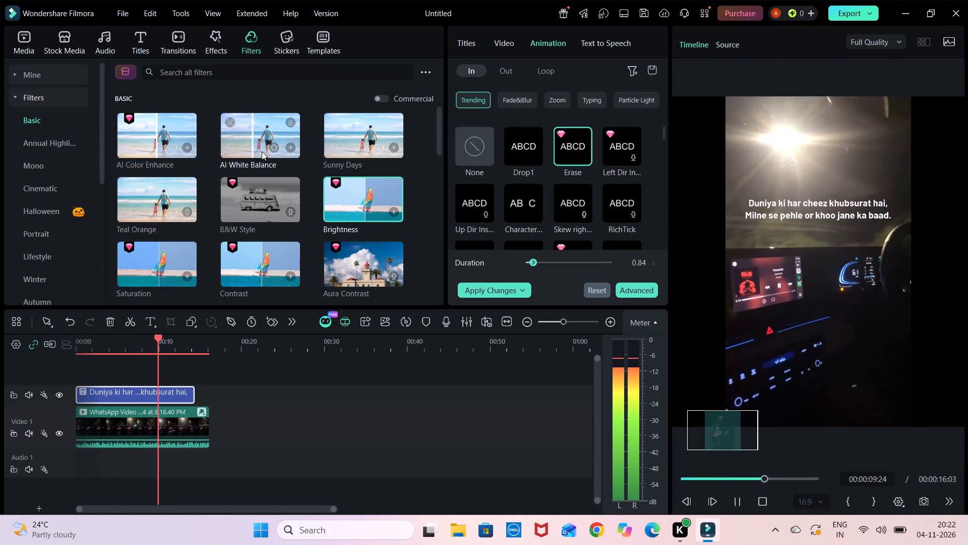
Apply the AI White Balance filter to the night-drive clip on Video 1.
drag(247, 139, 130, 371)
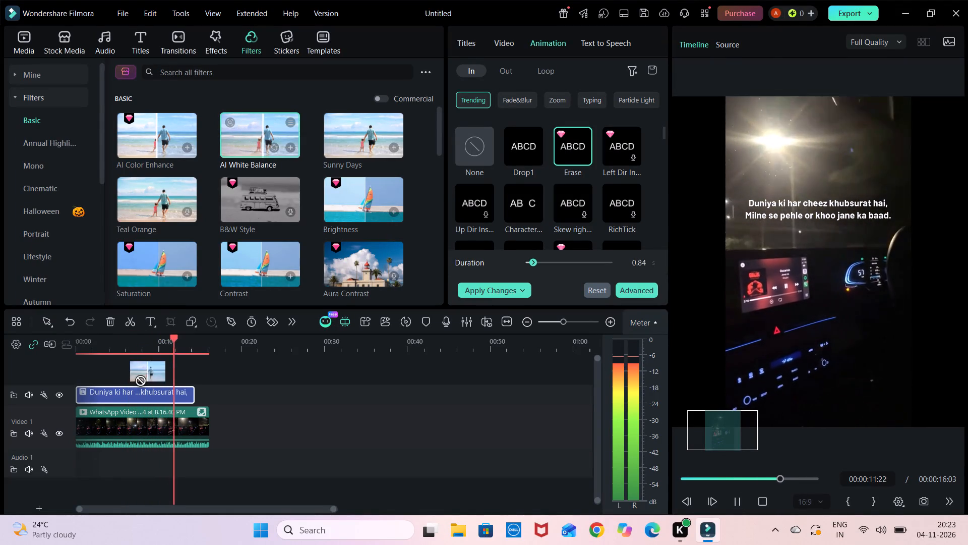
drag(130, 371, 110, 420)
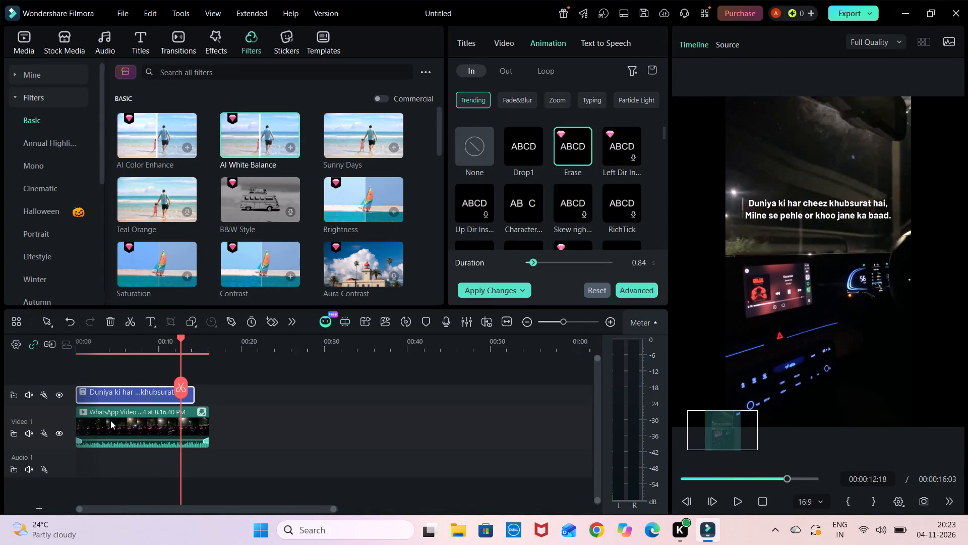
Play the video from near its start to review the filtered footage, and return to the beginning.
click(688, 476)
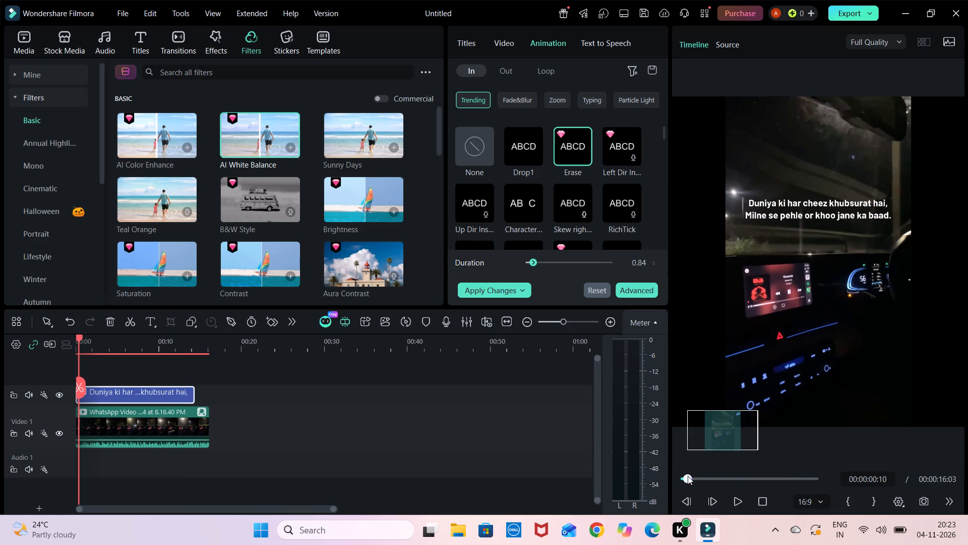
click(737, 501)
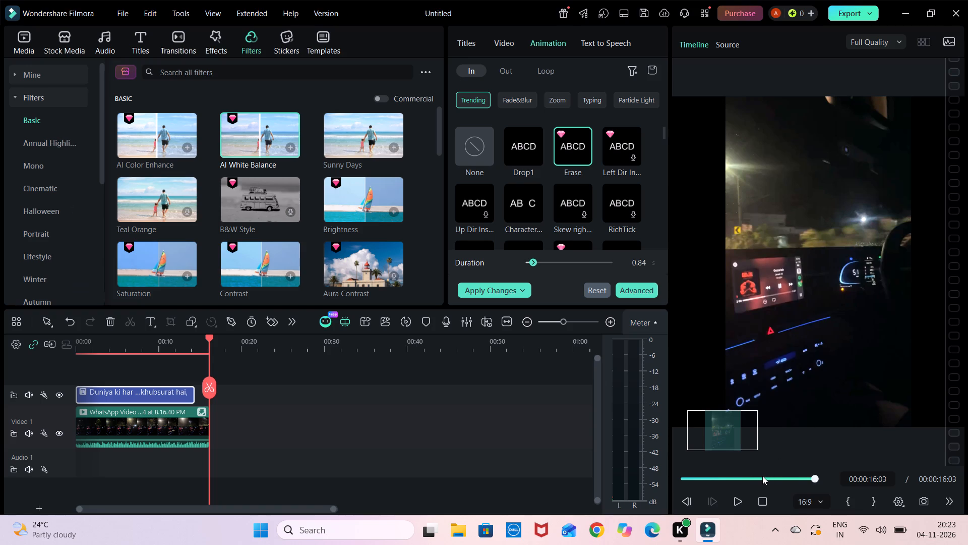
drag(762, 476, 668, 476)
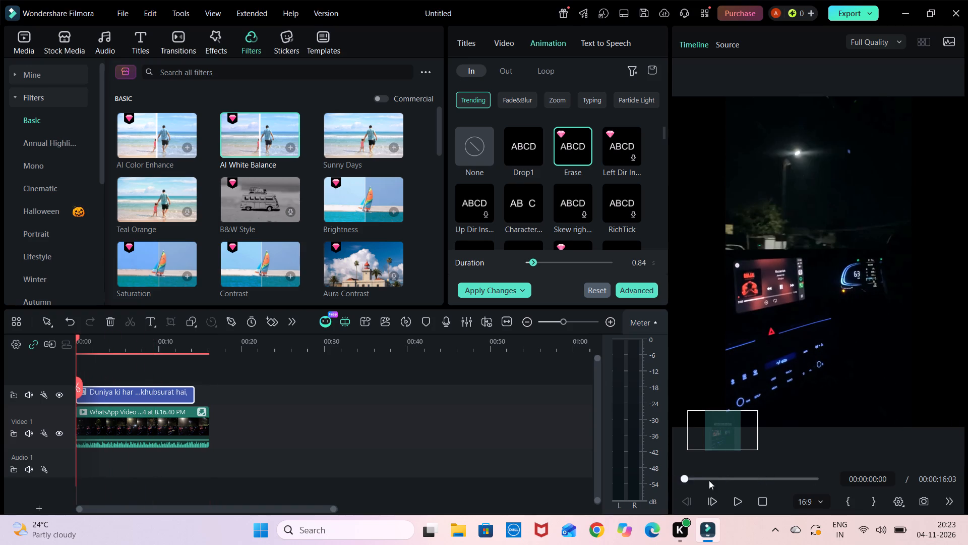
Browse the local fonts for the title and preview several on the quote, keeping Barlow Bold.
click(468, 43)
click(547, 170)
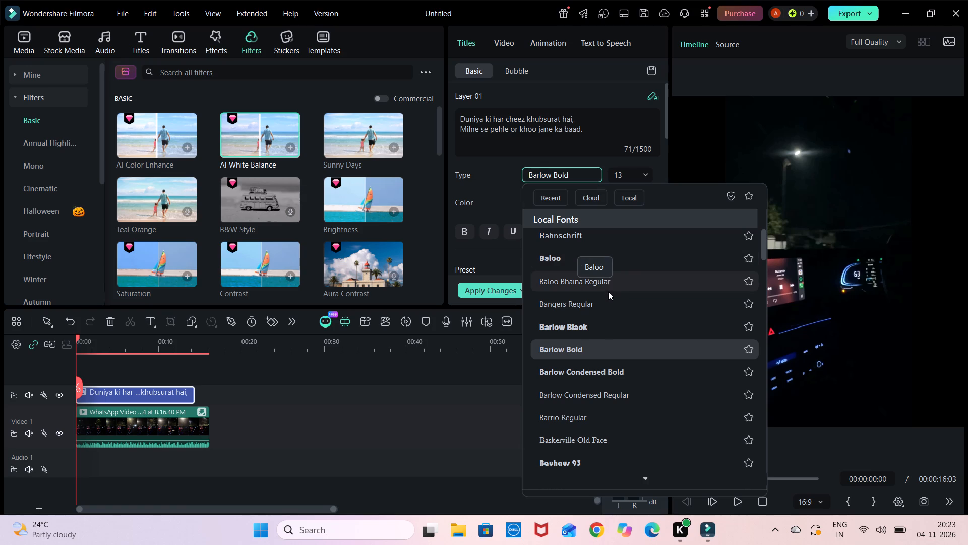
scroll(611, 322, down, 1)
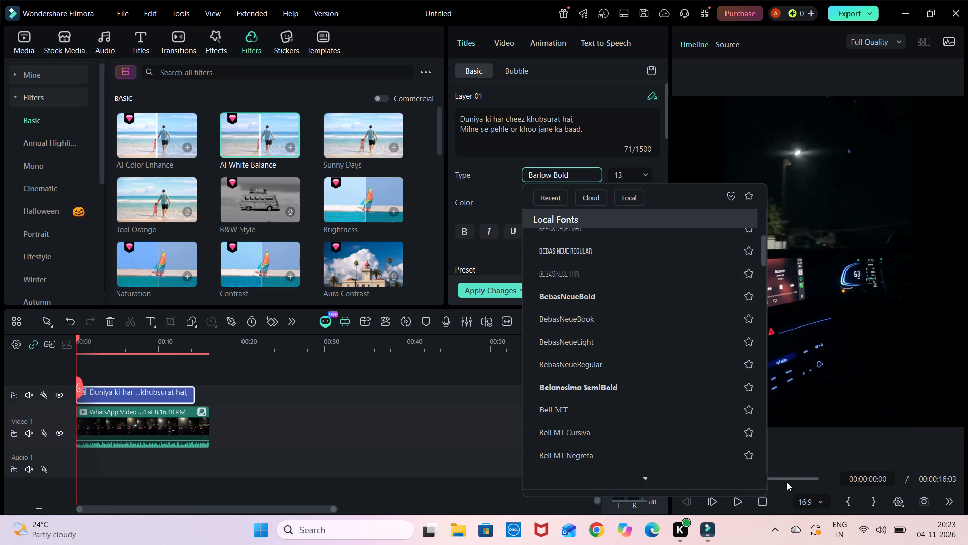
click(796, 448)
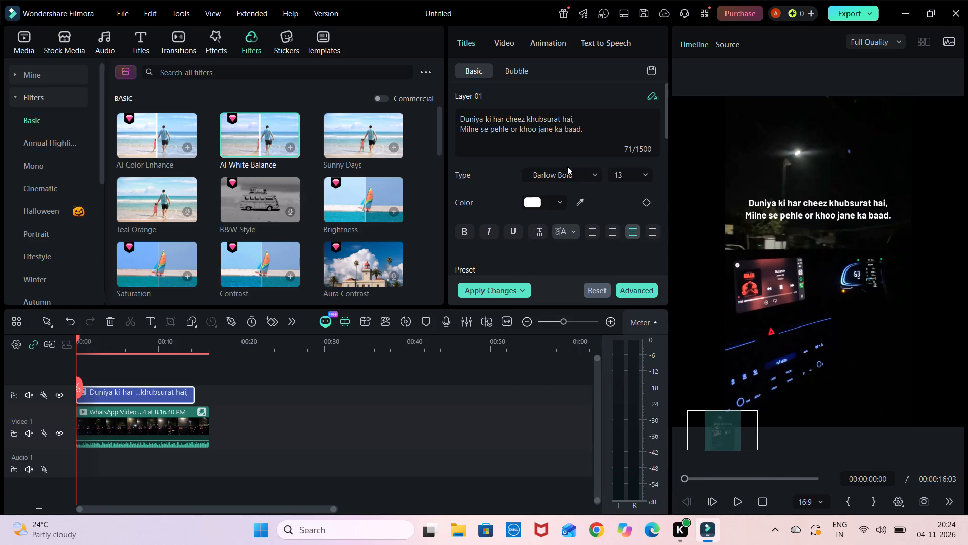
click(565, 171)
scroll(639, 325, down, 1)
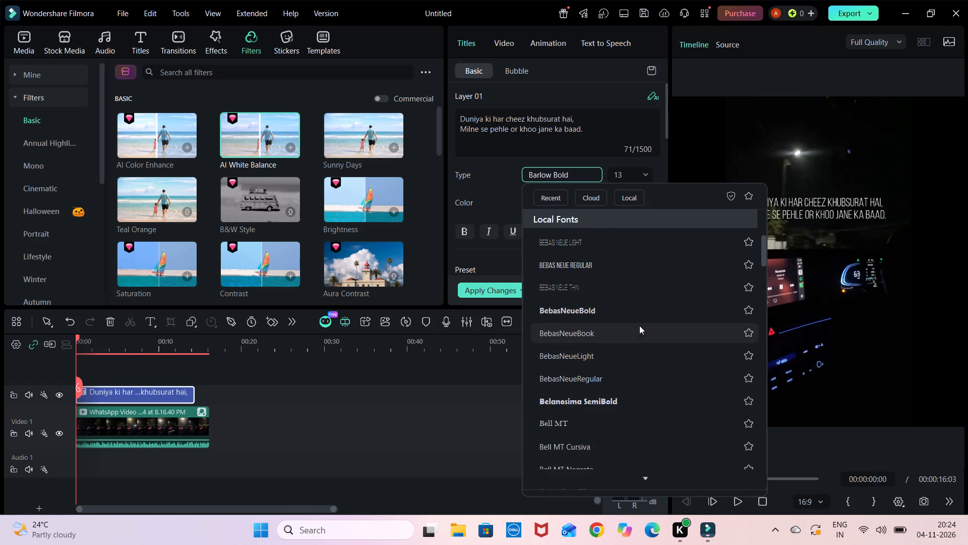
scroll(639, 325, down, 1)
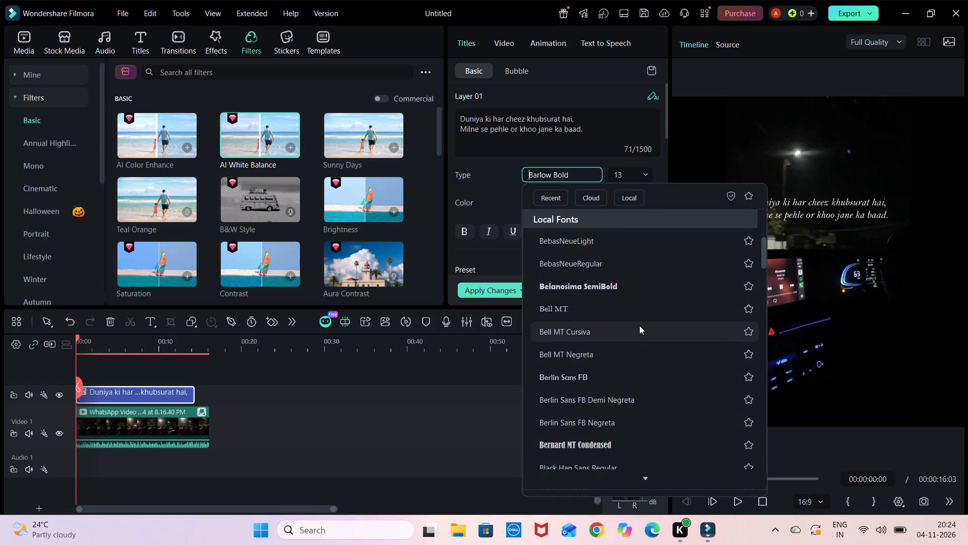
scroll(639, 325, down, 1)
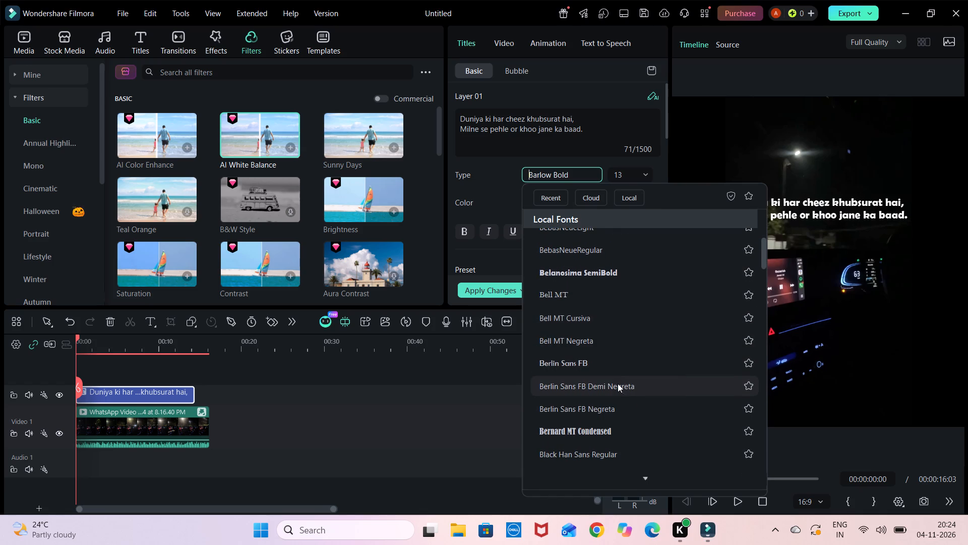
scroll(630, 442, down, 1)
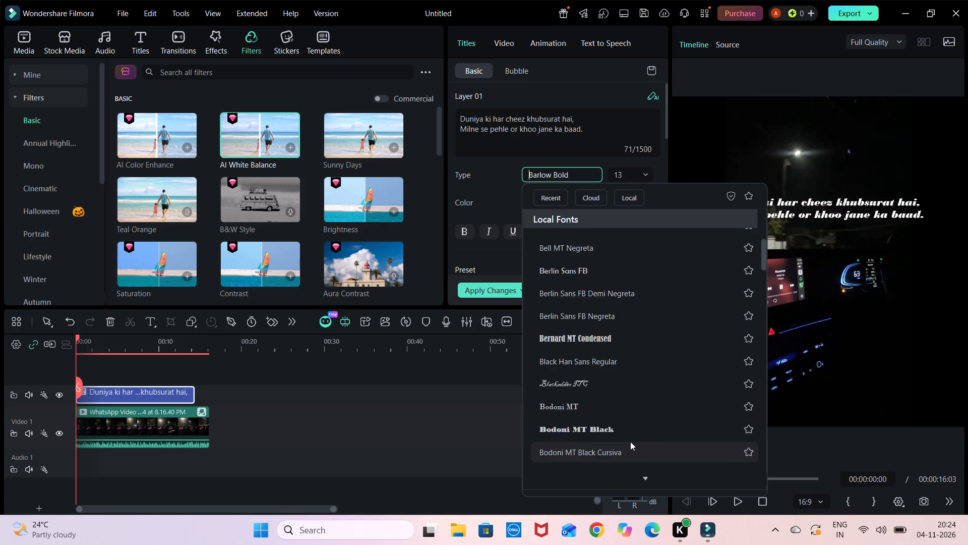
scroll(630, 442, down, 1)
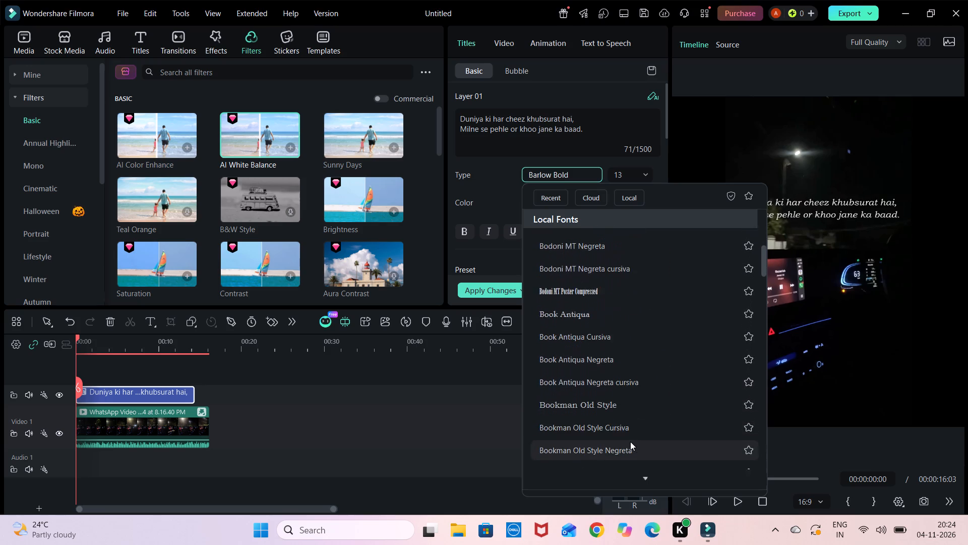
scroll(630, 442, down, 1)
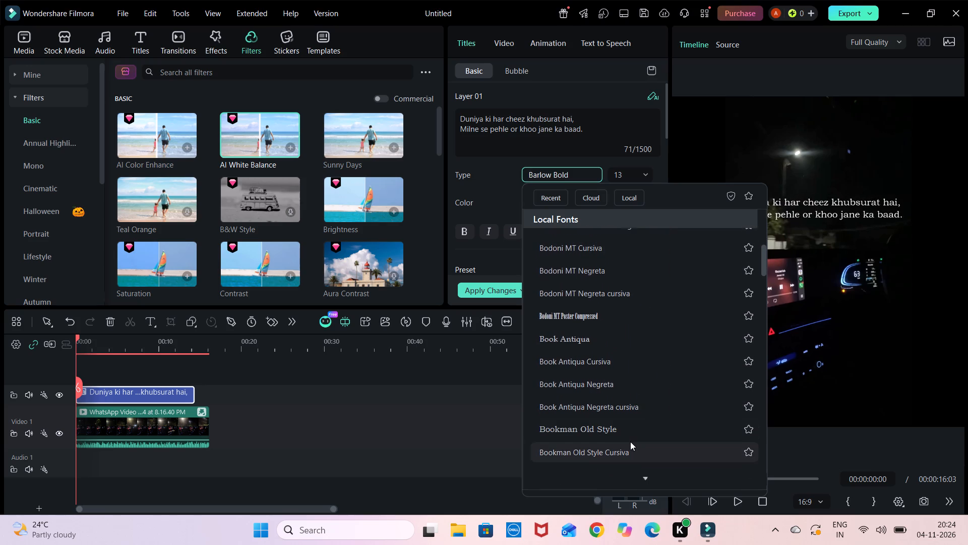
scroll(630, 442, down, 3)
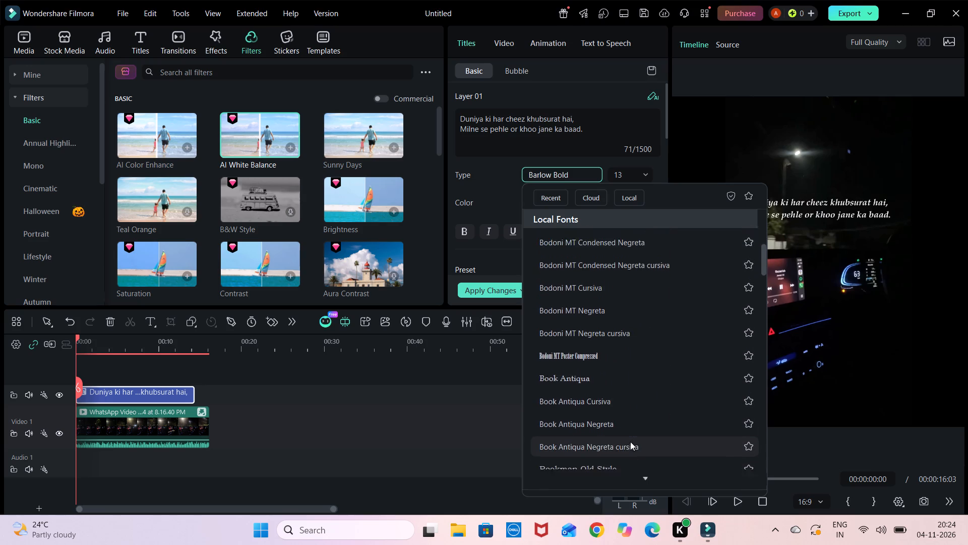
scroll(630, 442, down, 1)
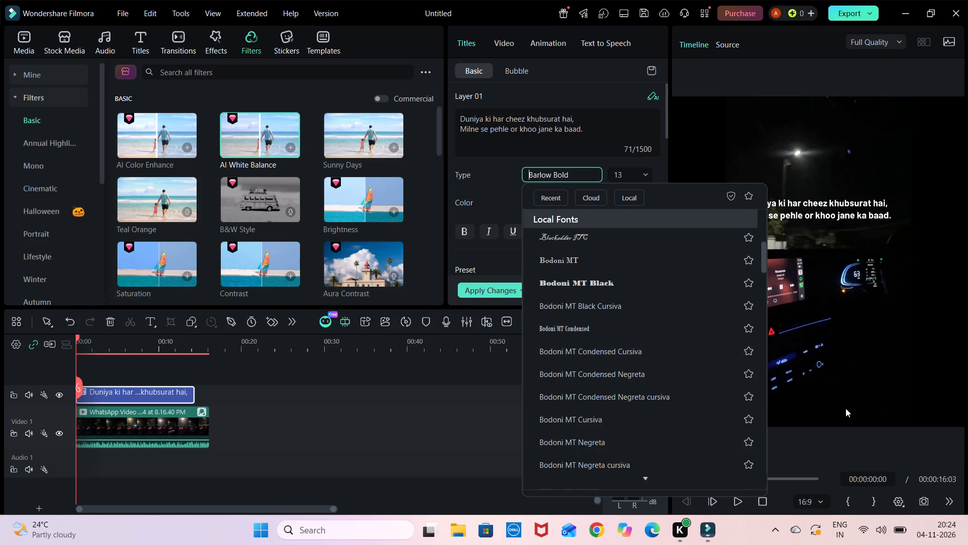
click(847, 444)
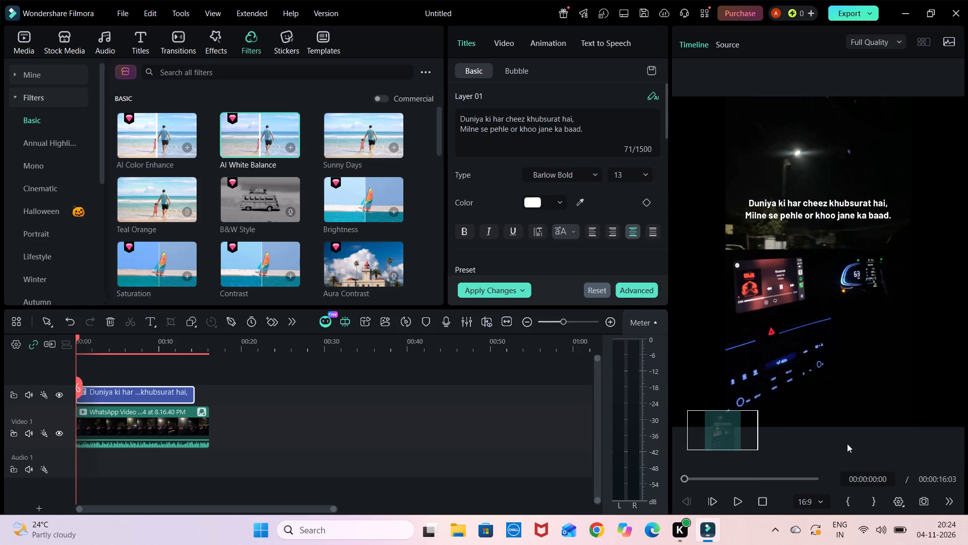
Shift the quote title slightly left within the video frame.
drag(820, 206, 802, 207)
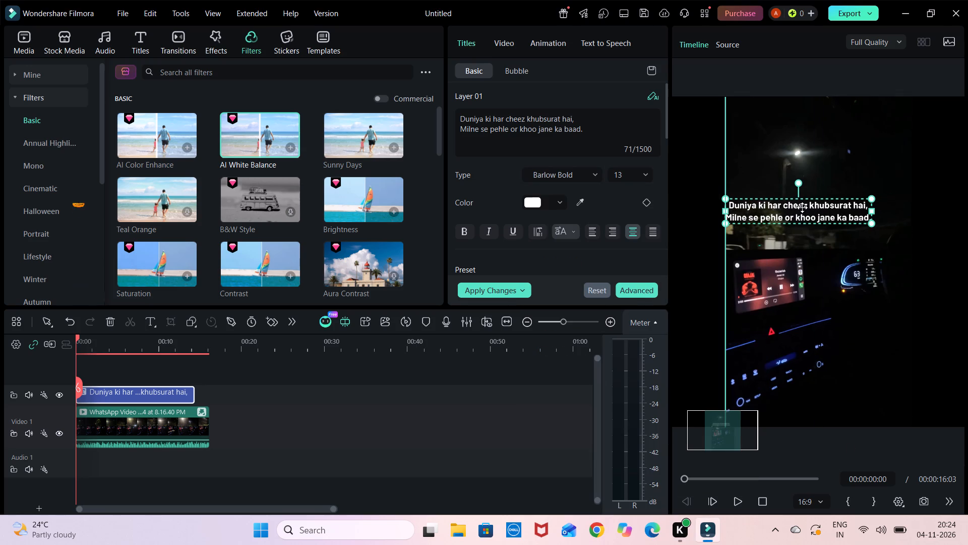
drag(802, 207, 811, 208)
Play the video from the beginning to check the repositioned title.
click(742, 506)
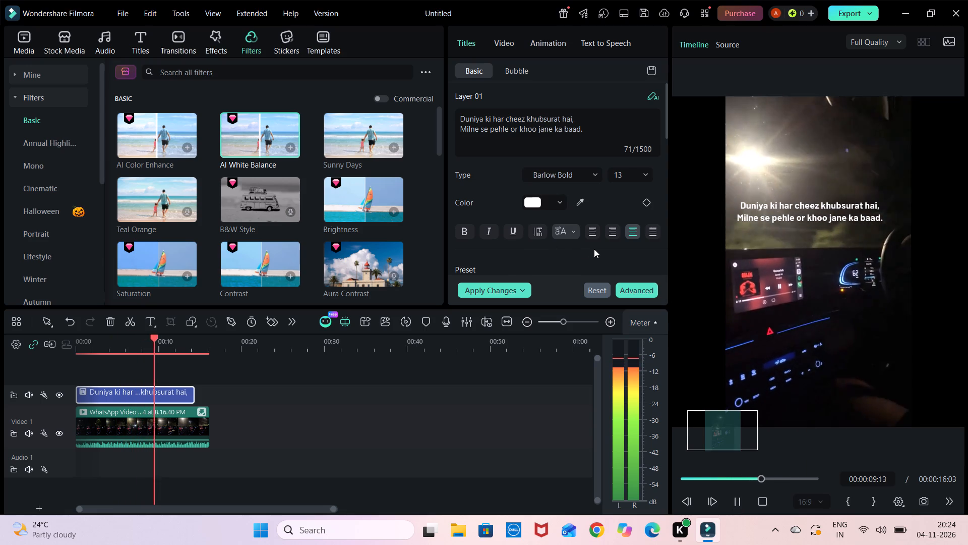
Try the yellow-glow and second white text presets on the title at about 00:00:01:22, and apply the first white preset.
scroll(594, 249, down, 1)
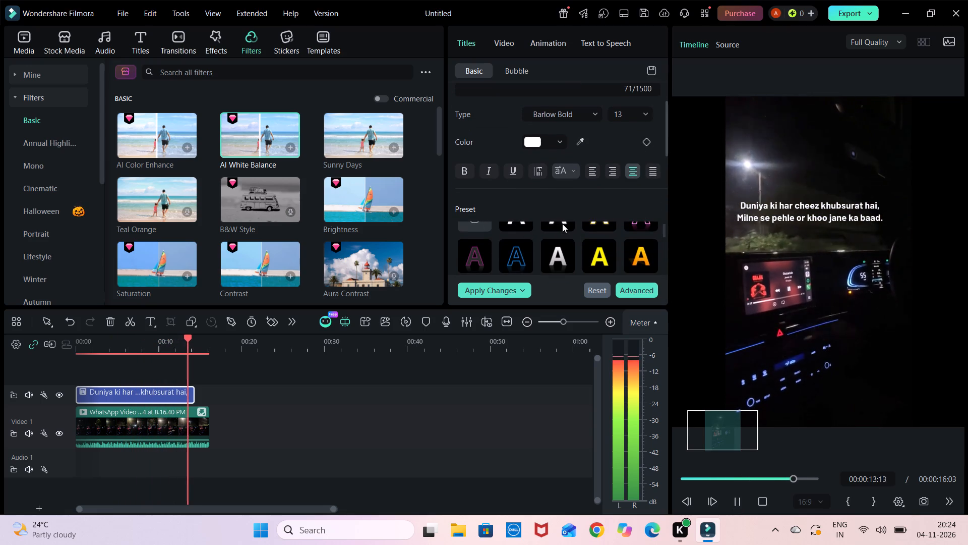
scroll(563, 224, up, 1)
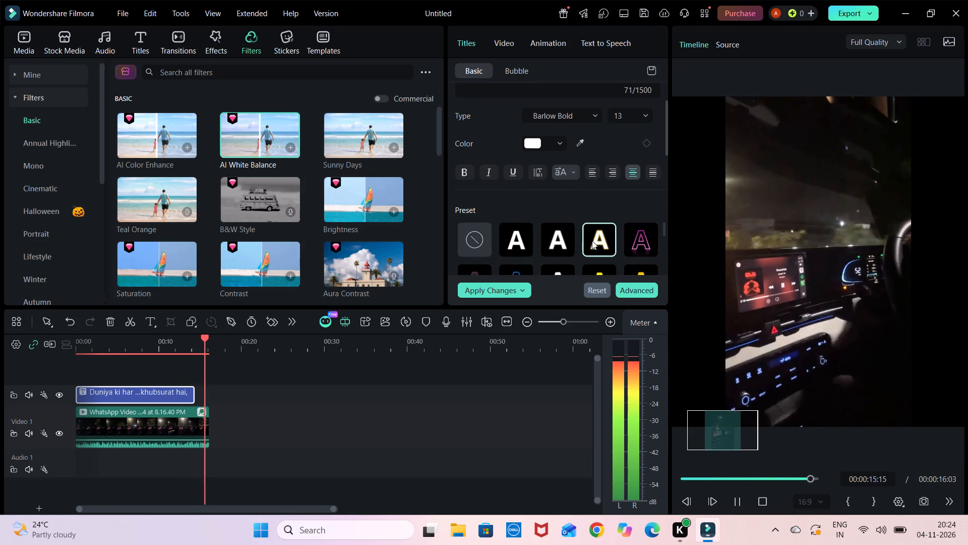
drag(753, 477, 700, 468)
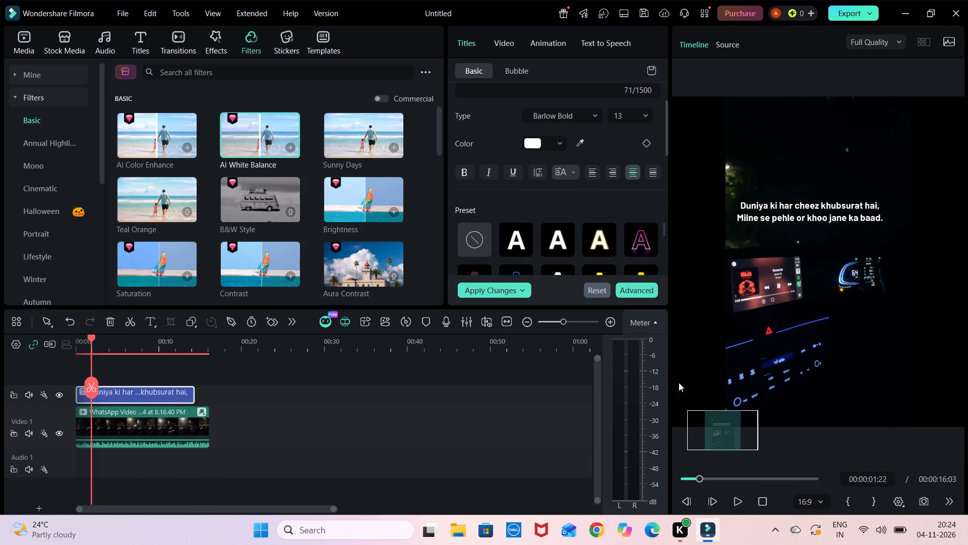
click(612, 235)
click(568, 236)
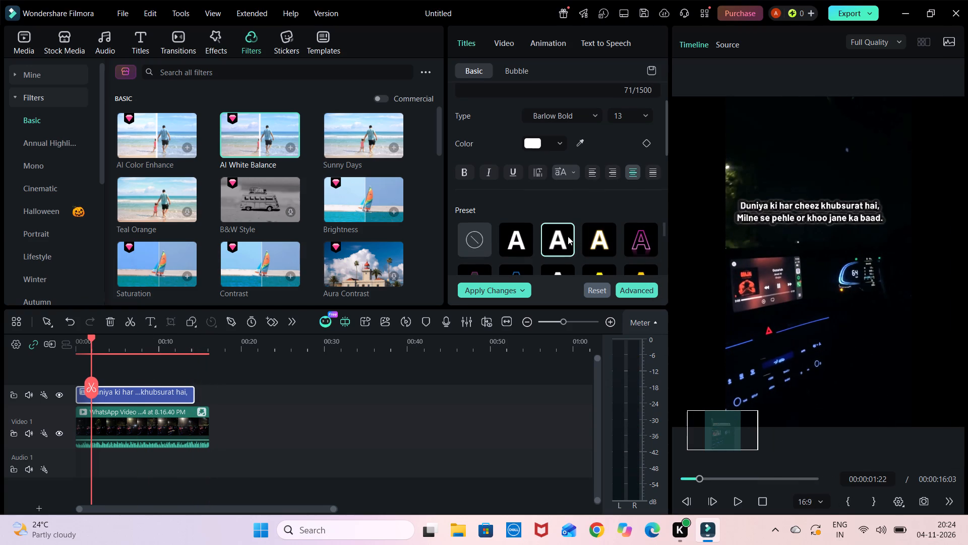
click(524, 240)
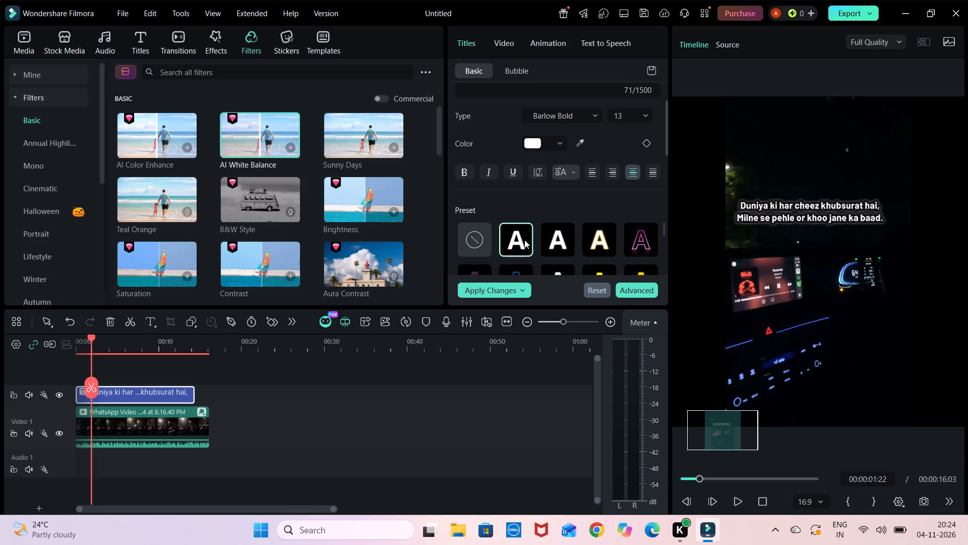
scroll(524, 240, down, 1)
scroll(524, 240, right, 1)
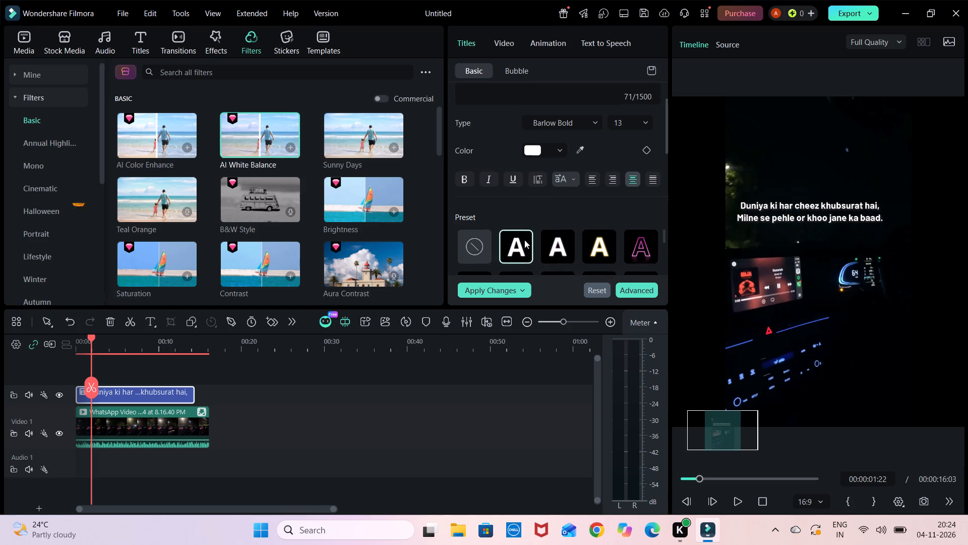
Play the video from the beginning to check the quote title with the applied white preset.
drag(696, 481, 684, 483)
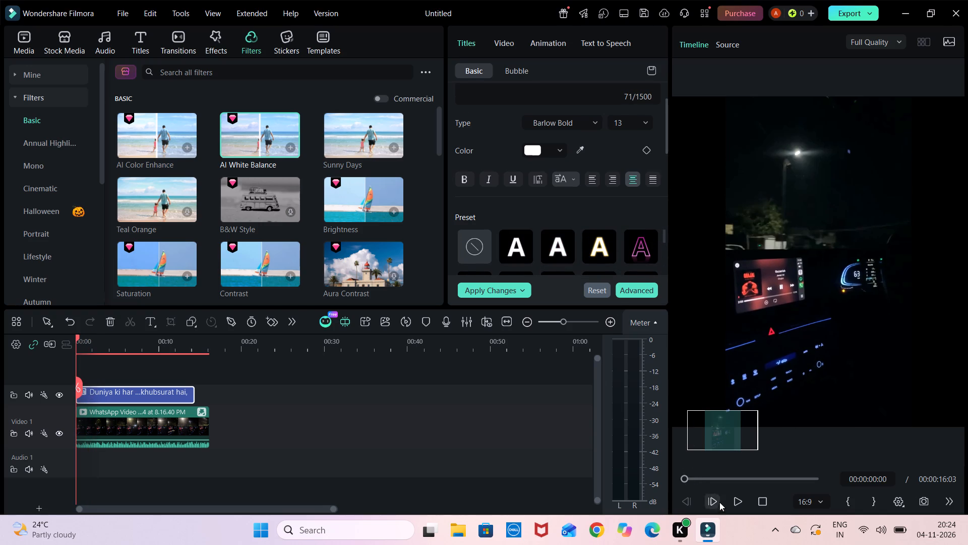
click(733, 506)
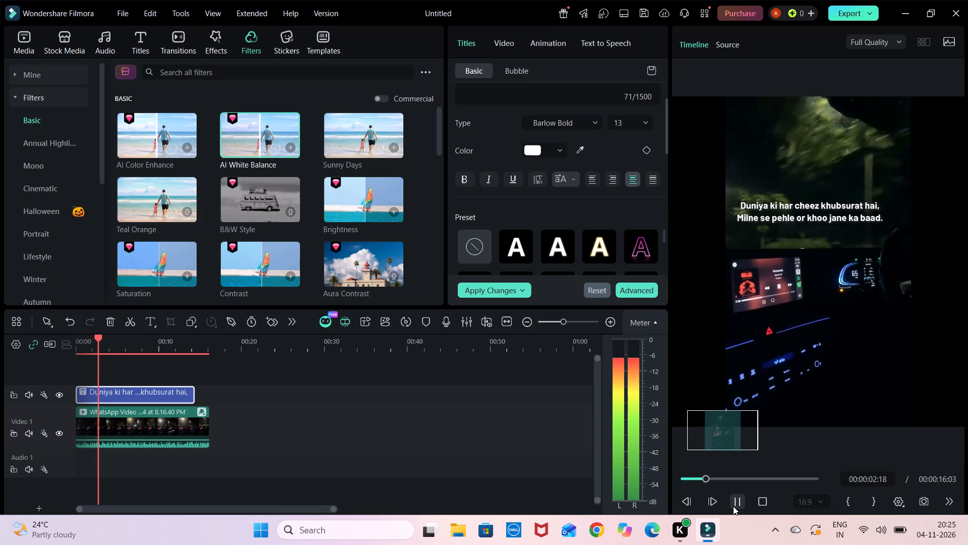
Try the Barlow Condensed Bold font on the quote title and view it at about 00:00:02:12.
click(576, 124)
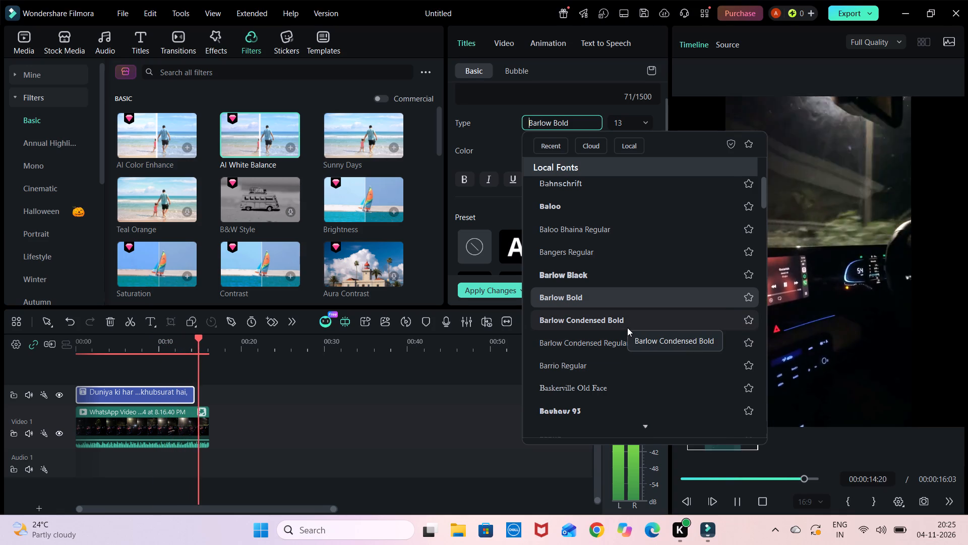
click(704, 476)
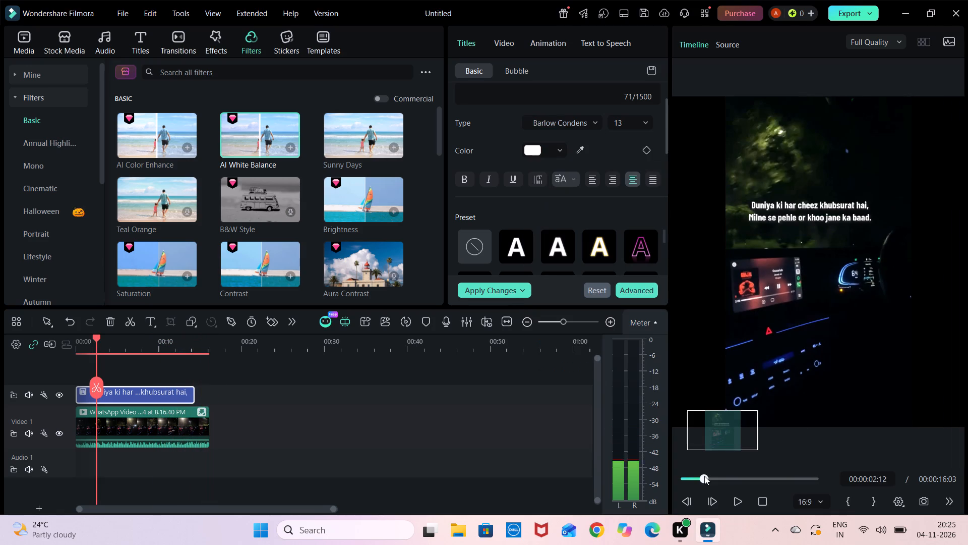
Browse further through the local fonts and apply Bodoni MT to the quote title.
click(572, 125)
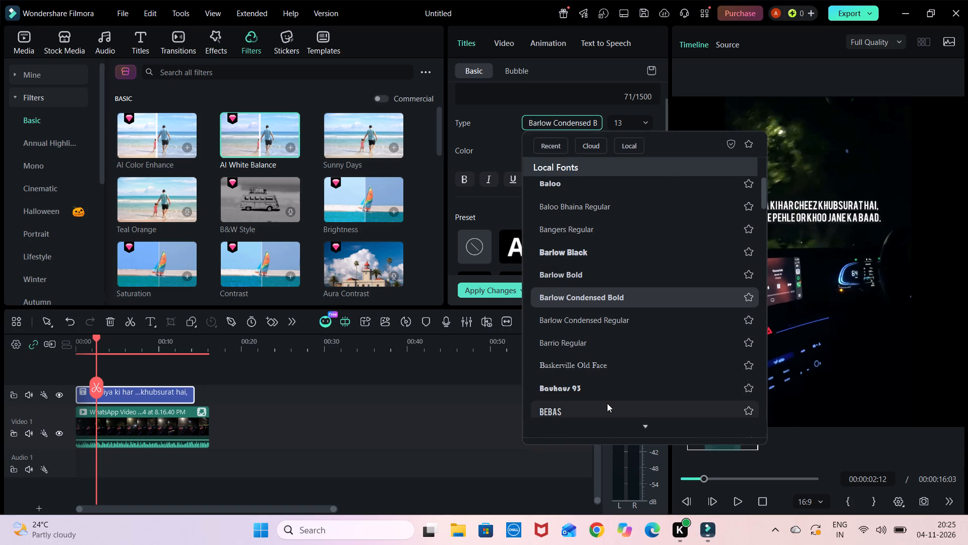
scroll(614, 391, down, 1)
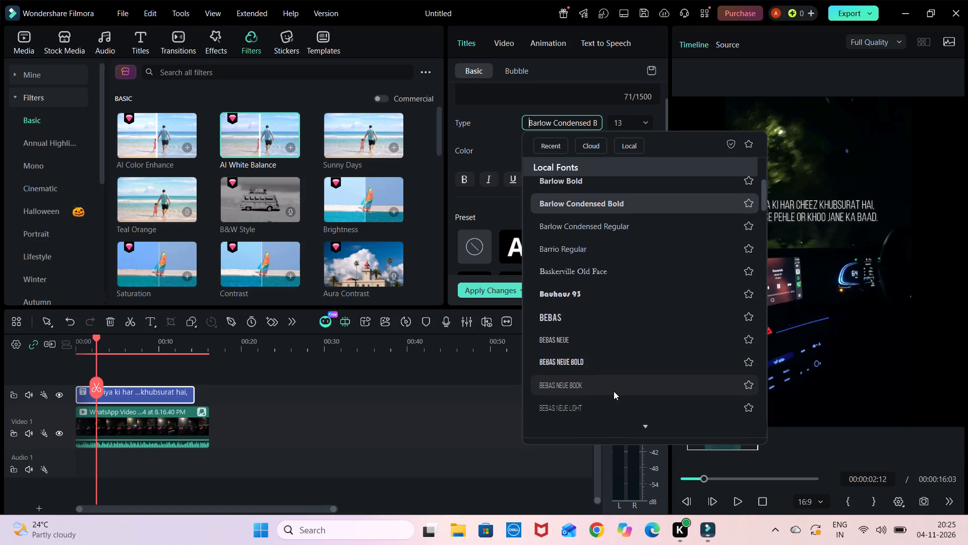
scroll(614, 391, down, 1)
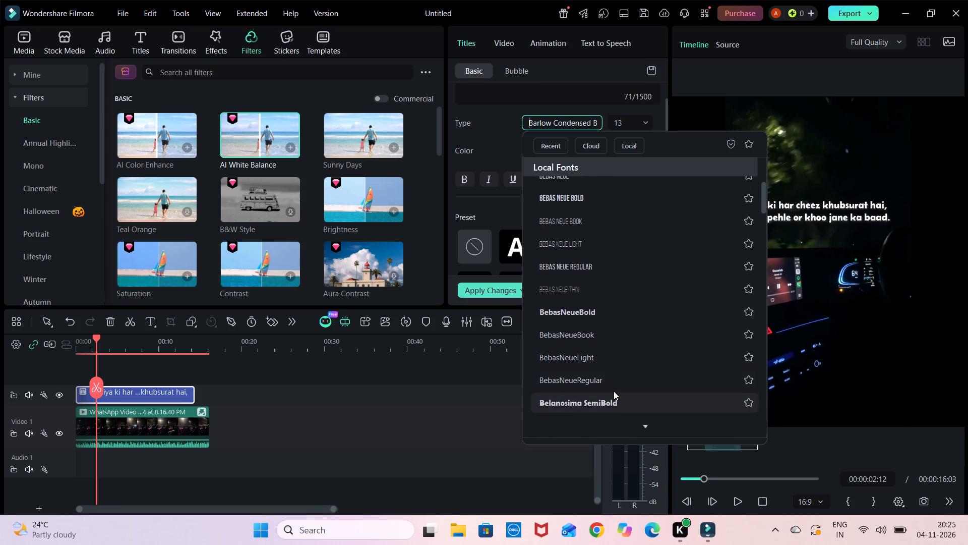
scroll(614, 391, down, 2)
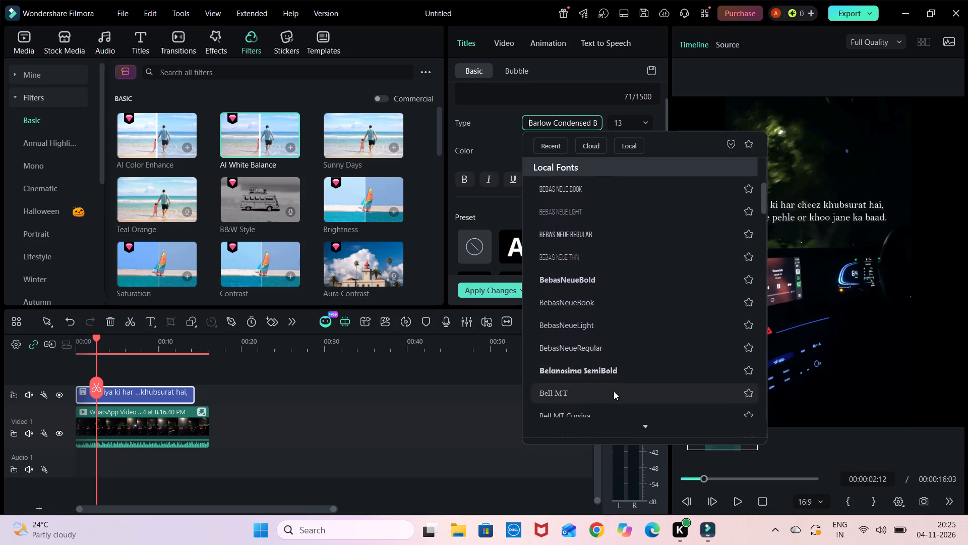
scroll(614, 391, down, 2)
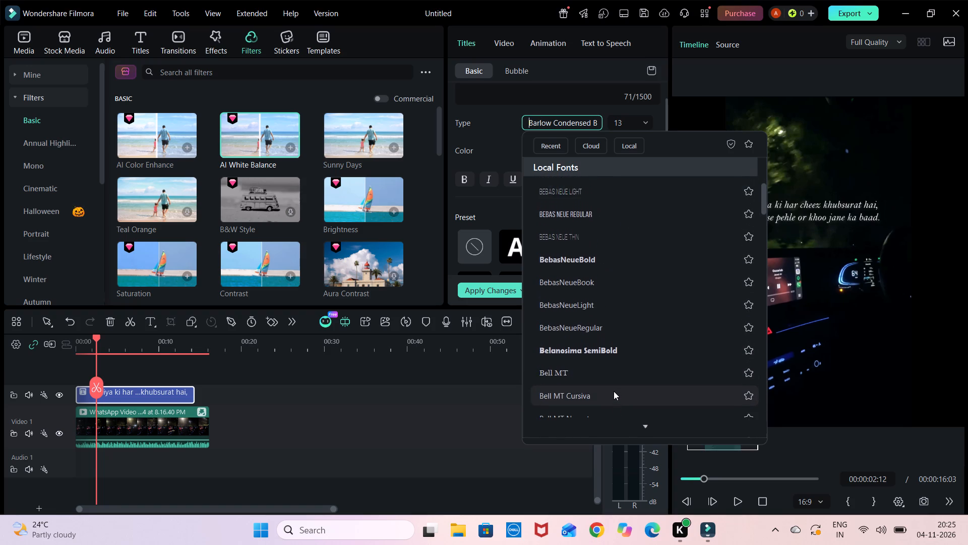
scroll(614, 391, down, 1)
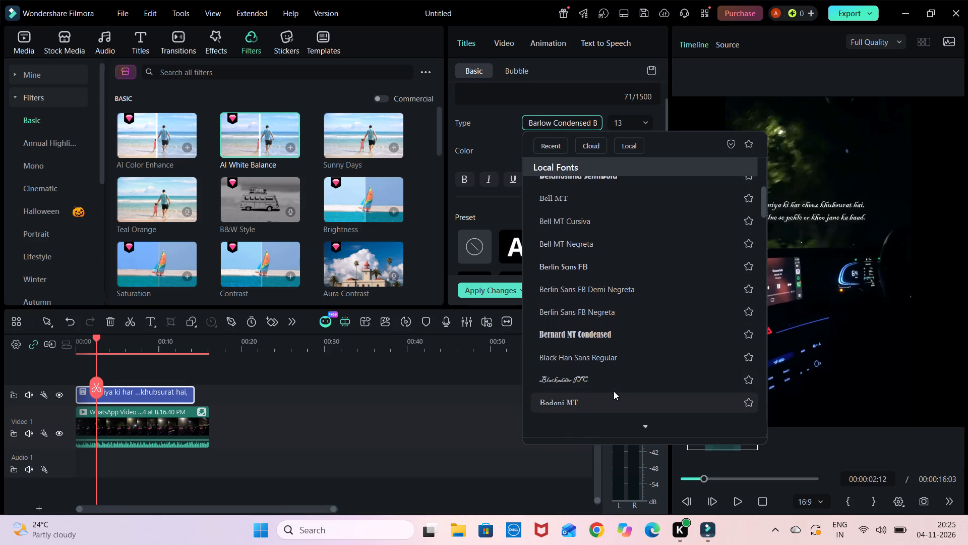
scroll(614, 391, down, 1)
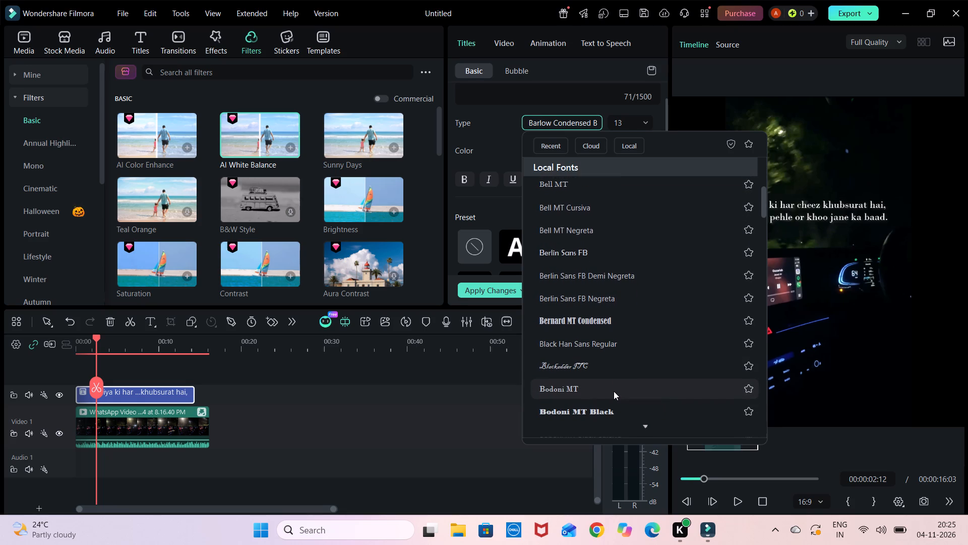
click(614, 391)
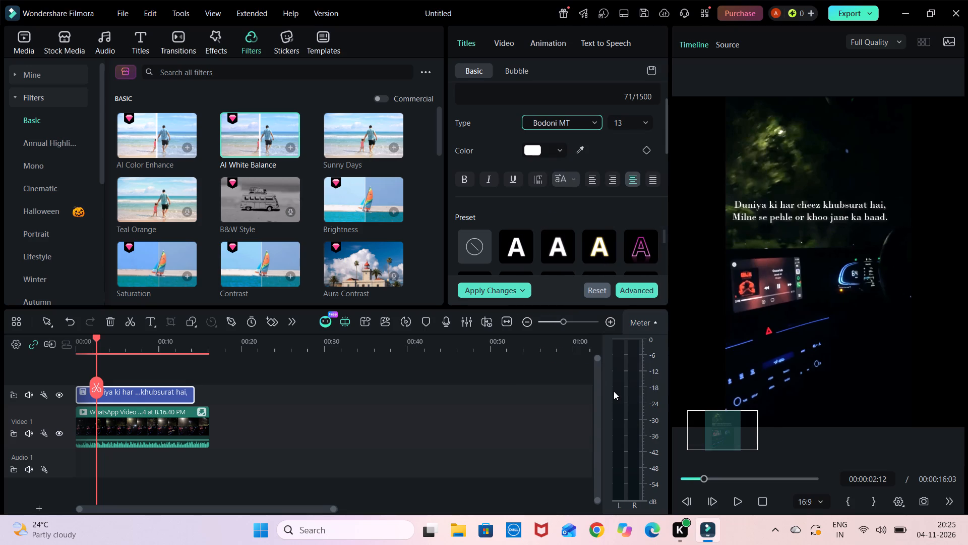
Play the video from the beginning to check the quote title in Bodoni MT.
drag(707, 481, 663, 487)
click(739, 504)
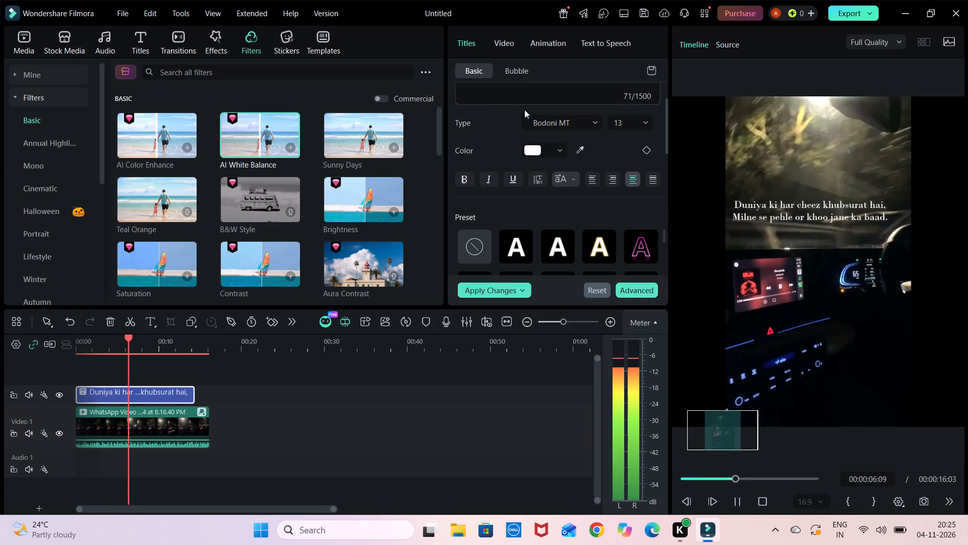
Set the quote title's font back to Barlow Bold from the recently used fonts.
click(556, 126)
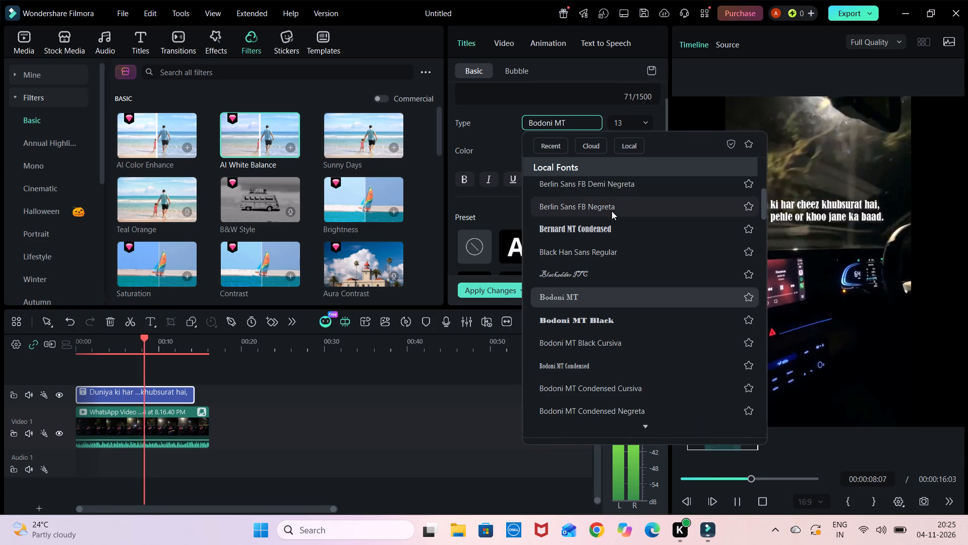
scroll(612, 211, up, 14)
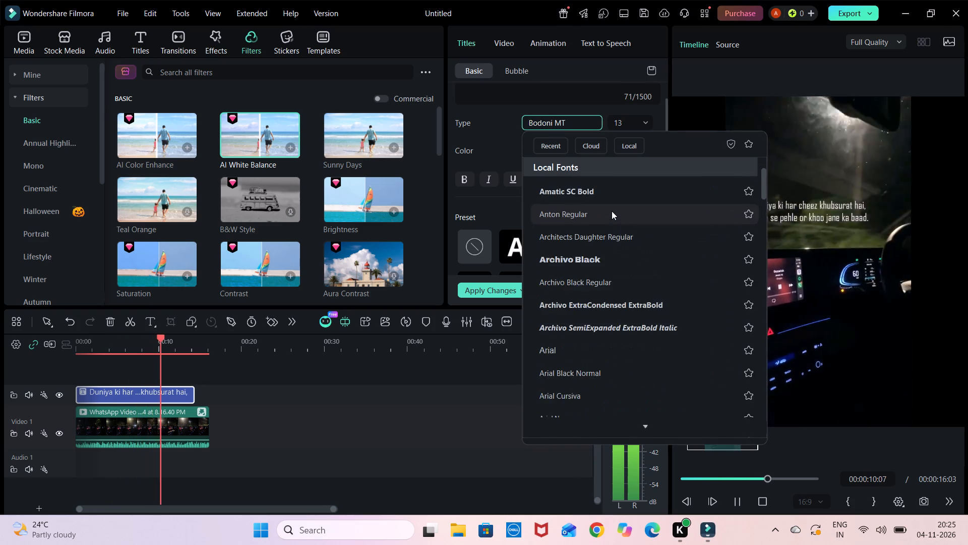
scroll(612, 211, up, 15)
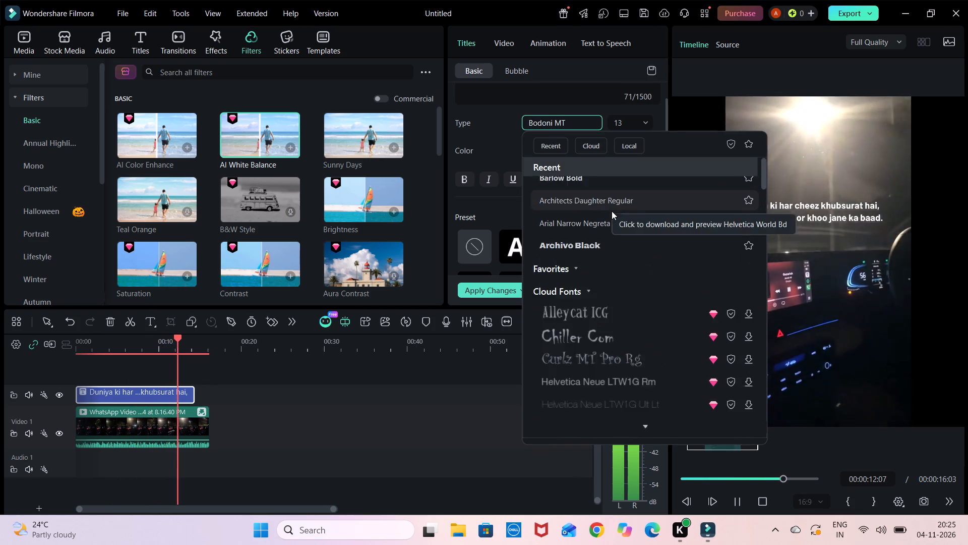
scroll(612, 211, up, 6)
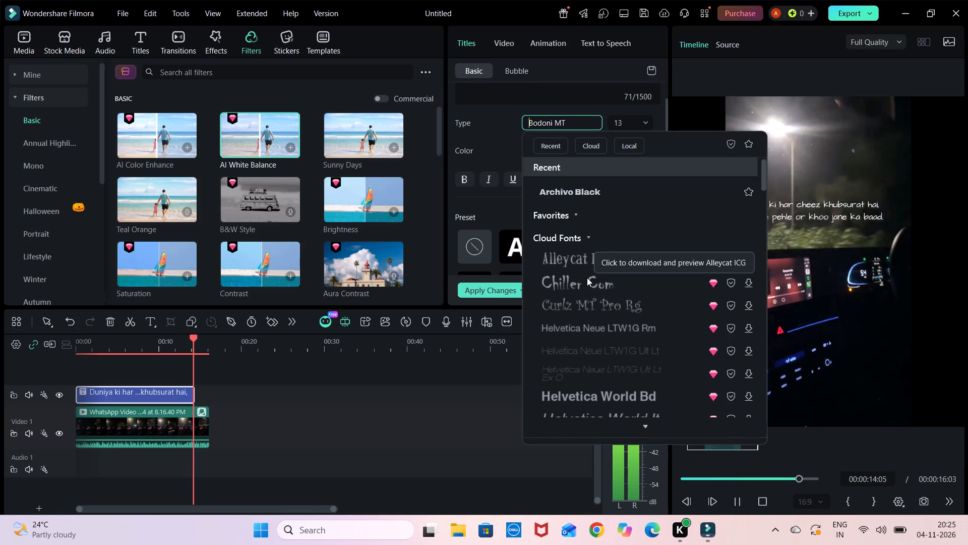
scroll(587, 278, up, 1)
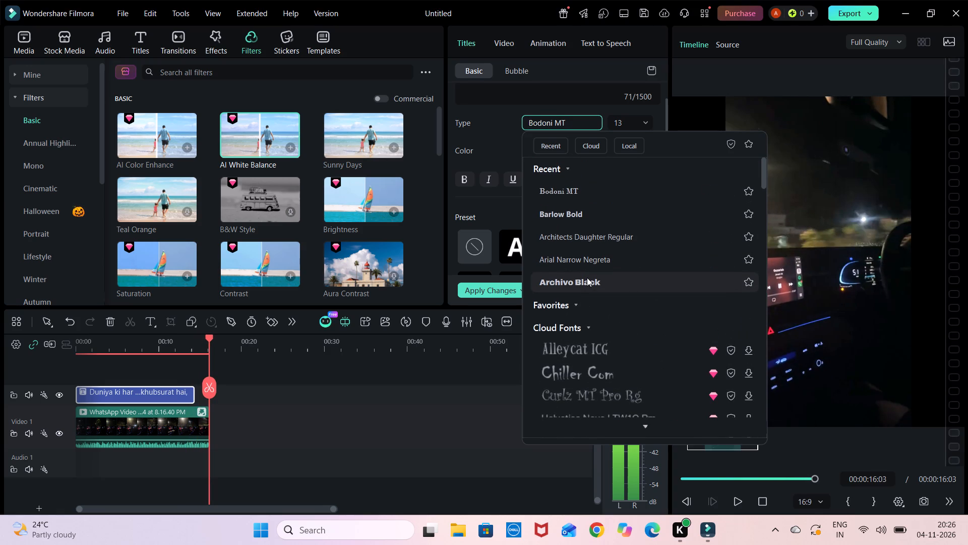
scroll(587, 278, up, 1)
click(588, 204)
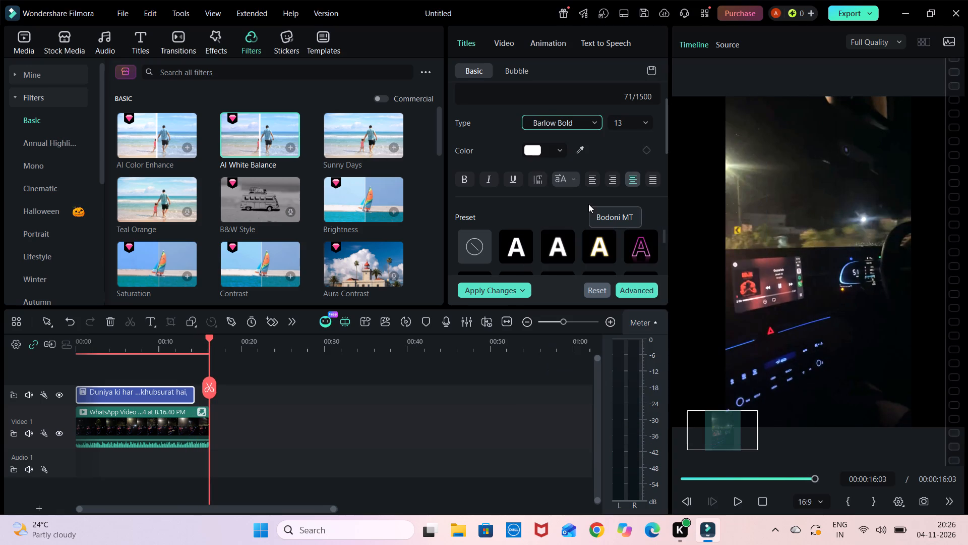
Return the playhead to the beginning of the video.
drag(737, 474, 676, 481)
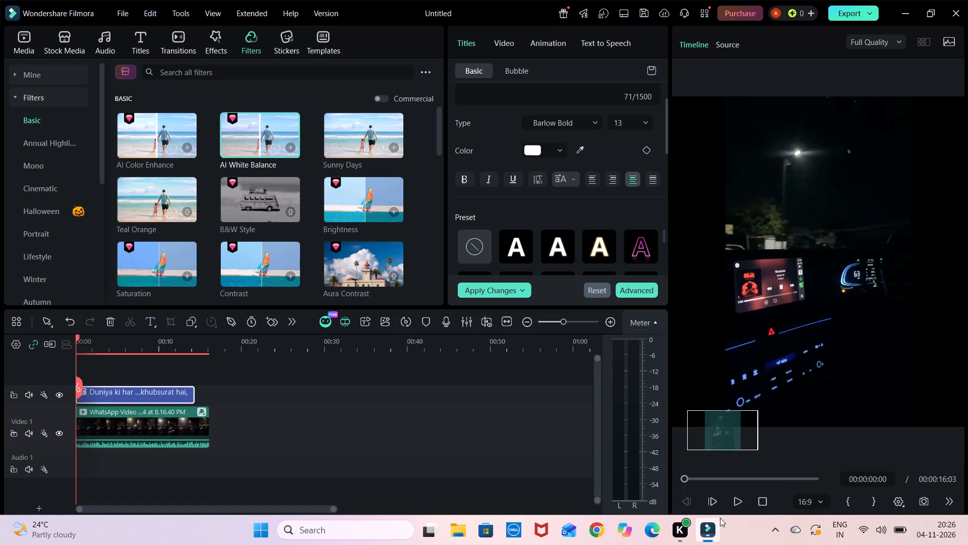
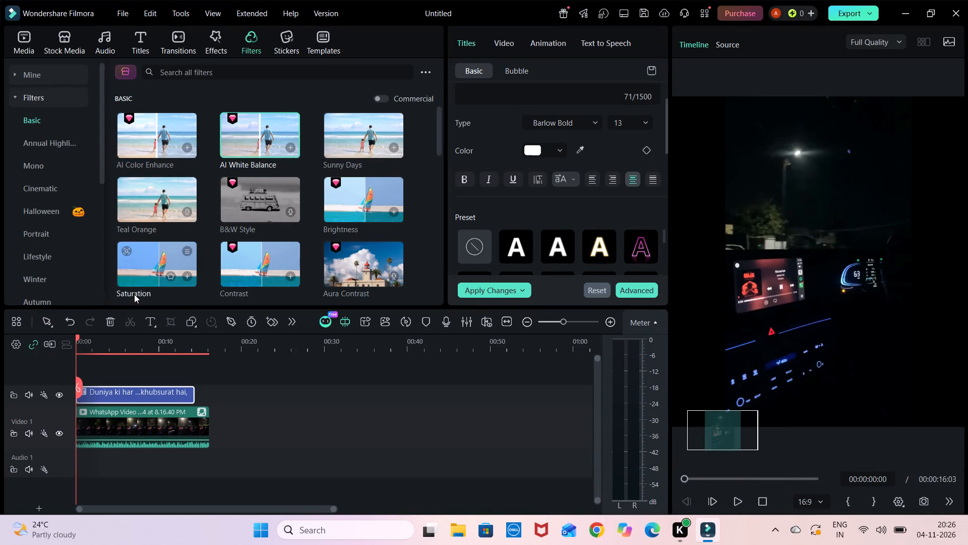
Open the transitions library to browse the available transition effects.
click(172, 43)
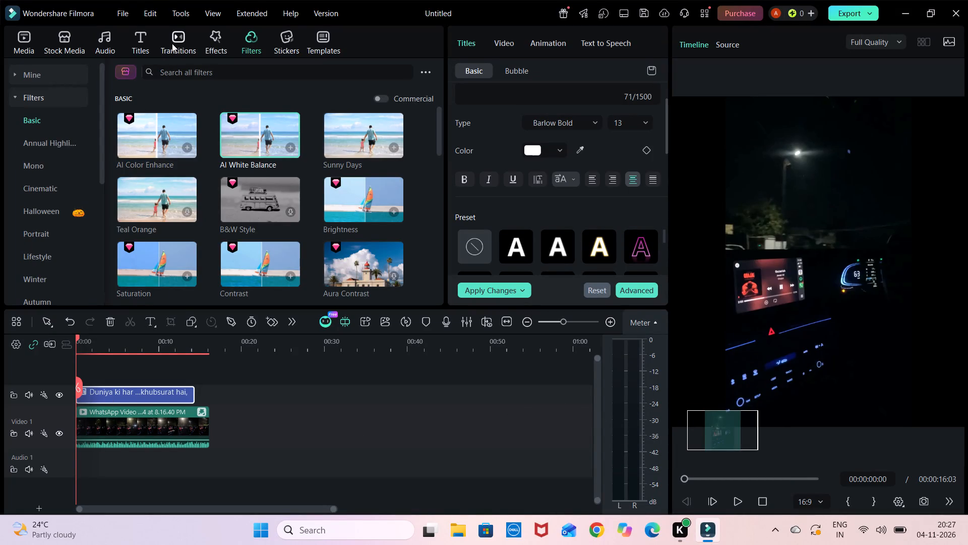
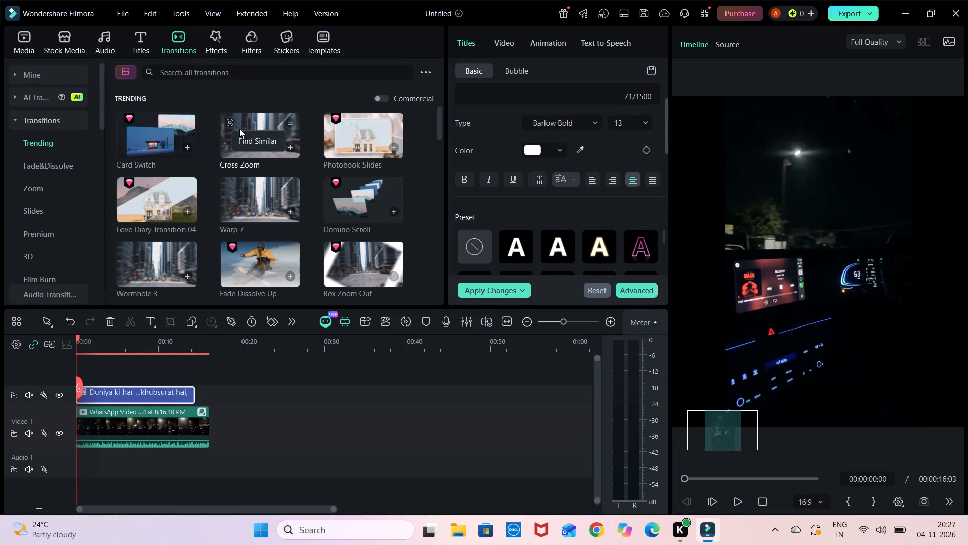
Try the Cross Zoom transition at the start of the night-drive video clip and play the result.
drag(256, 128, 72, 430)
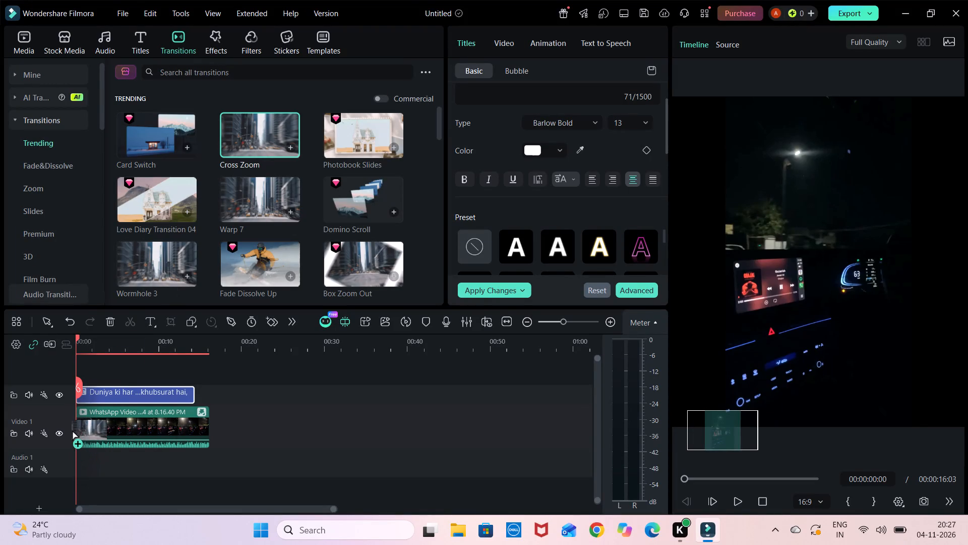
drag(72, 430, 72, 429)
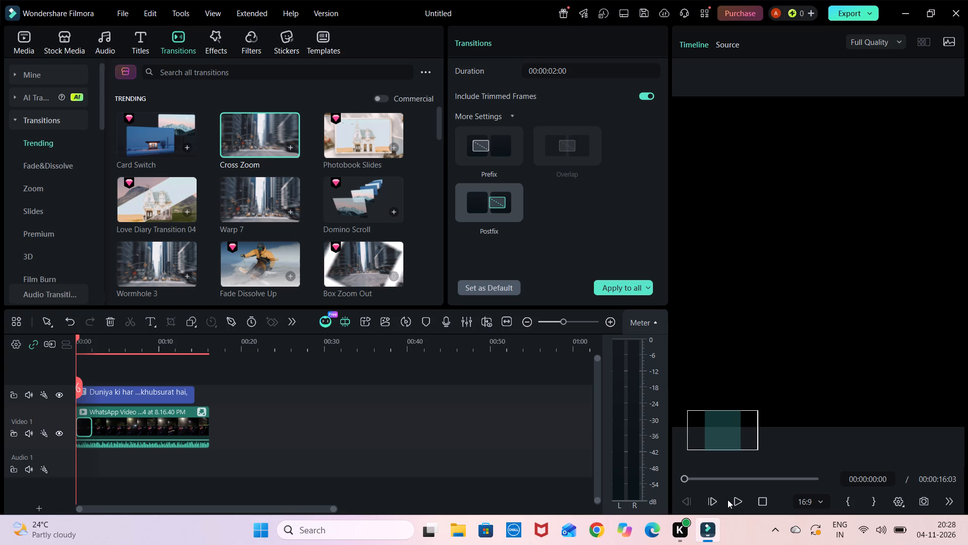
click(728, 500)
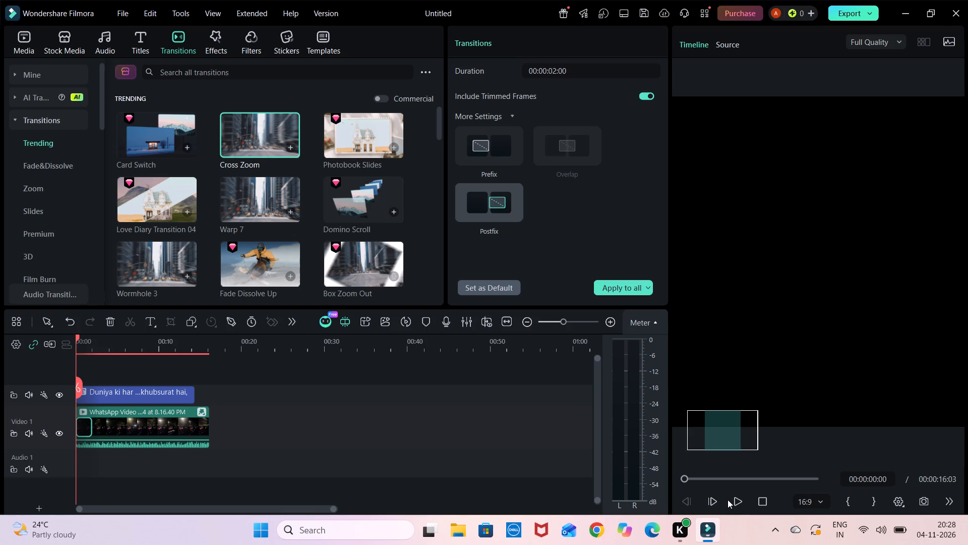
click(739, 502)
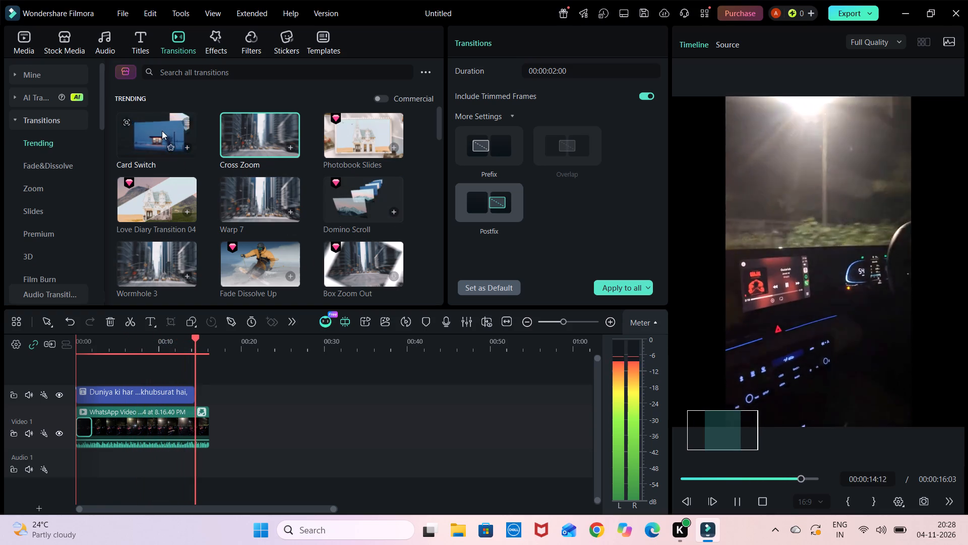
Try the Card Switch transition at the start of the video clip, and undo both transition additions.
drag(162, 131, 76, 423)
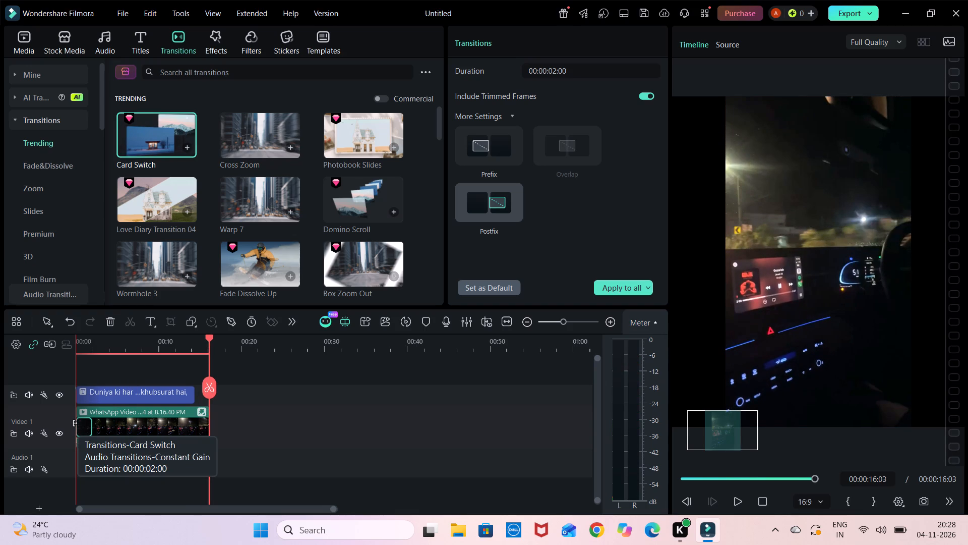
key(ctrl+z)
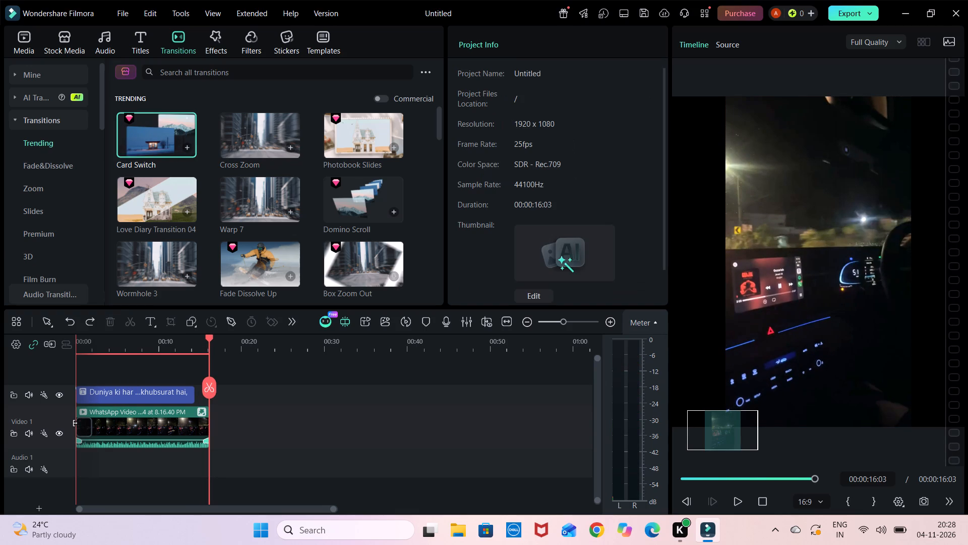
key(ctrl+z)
Add the Domino Scroll transition from the Trending transitions to the start of the night-drive video clip.
scroll(203, 320, down, 2)
scroll(263, 236, right, 1)
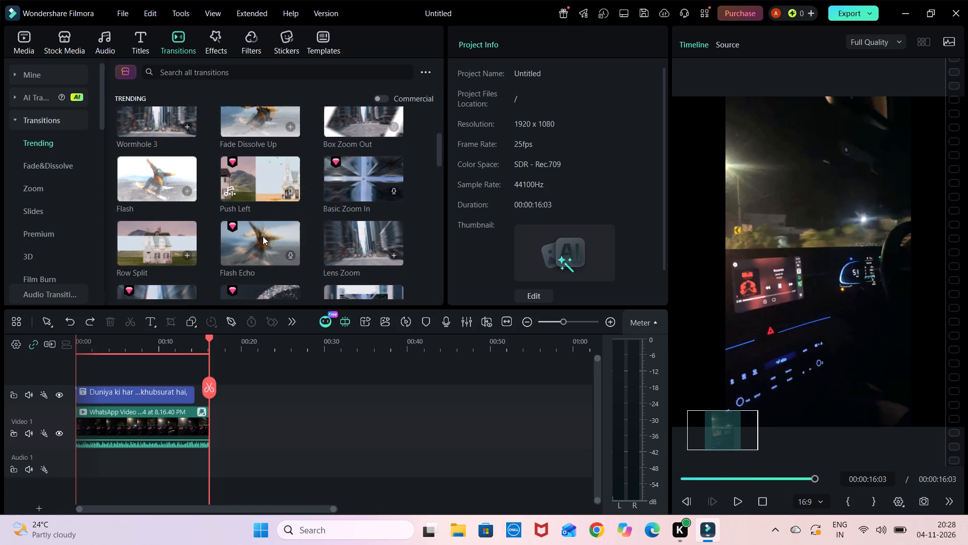
scroll(263, 236, right, 1)
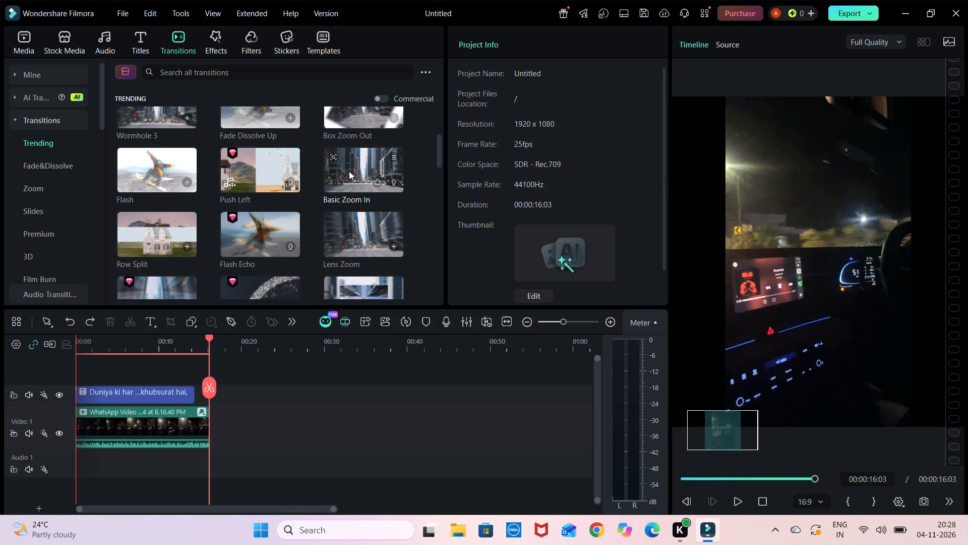
scroll(349, 171, up, 1)
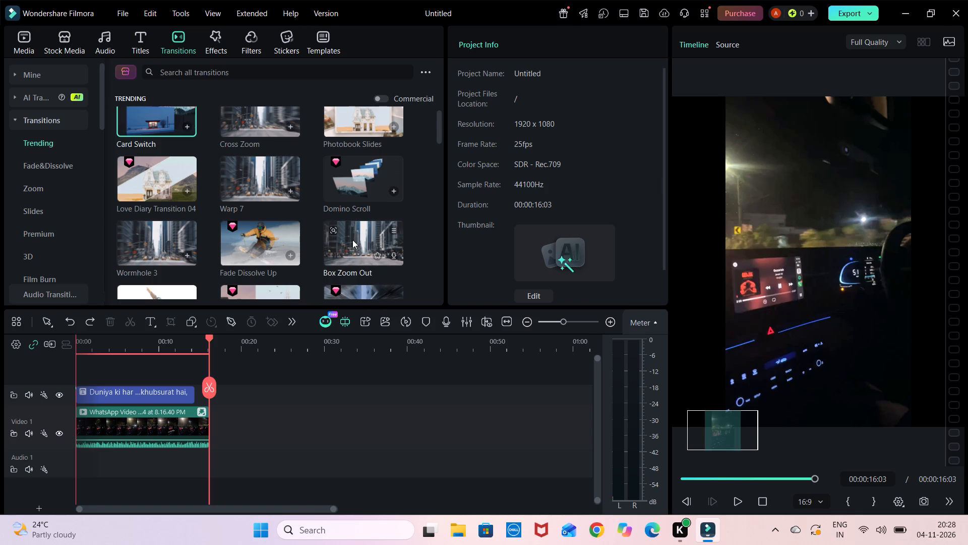
drag(355, 181, 74, 420)
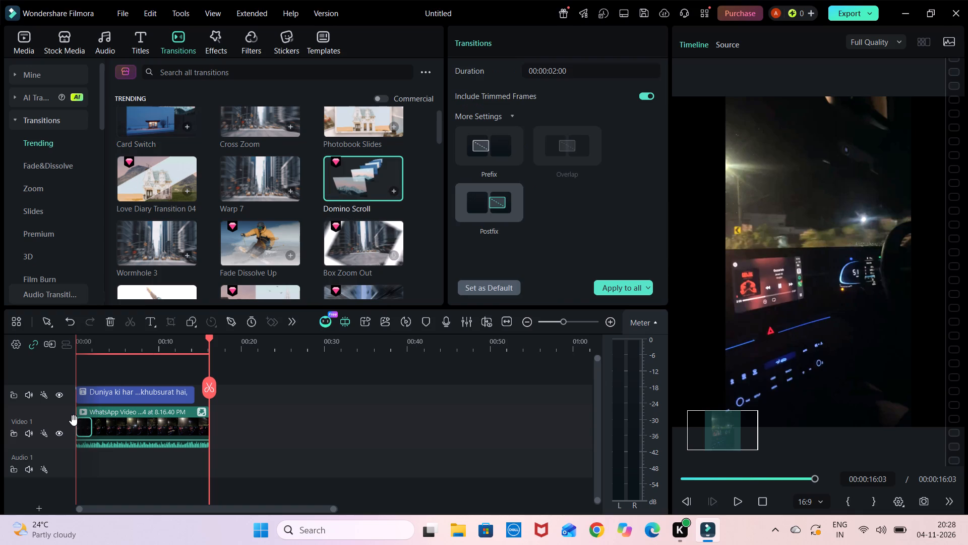
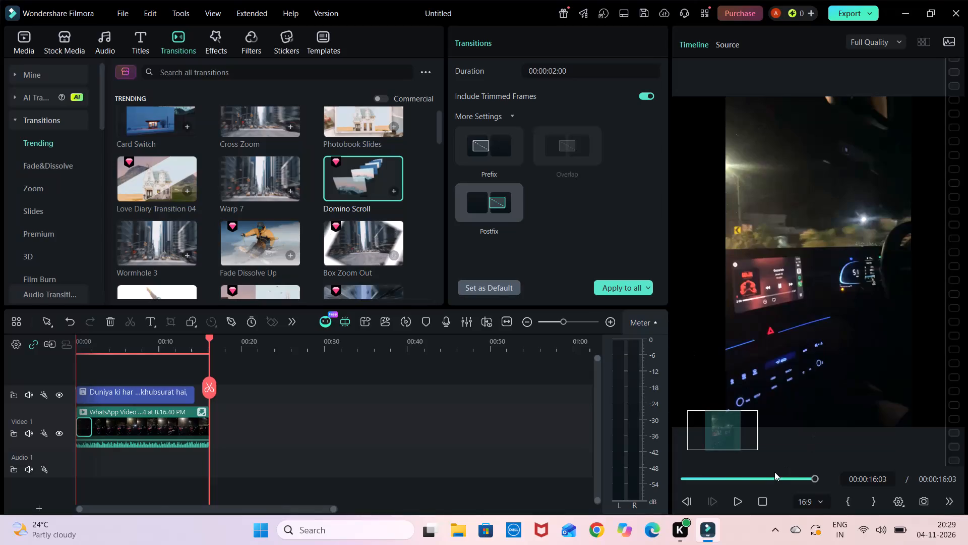
Play the video from the start to check the Domino Scroll opening transition, and undo its addition.
drag(752, 480, 631, 513)
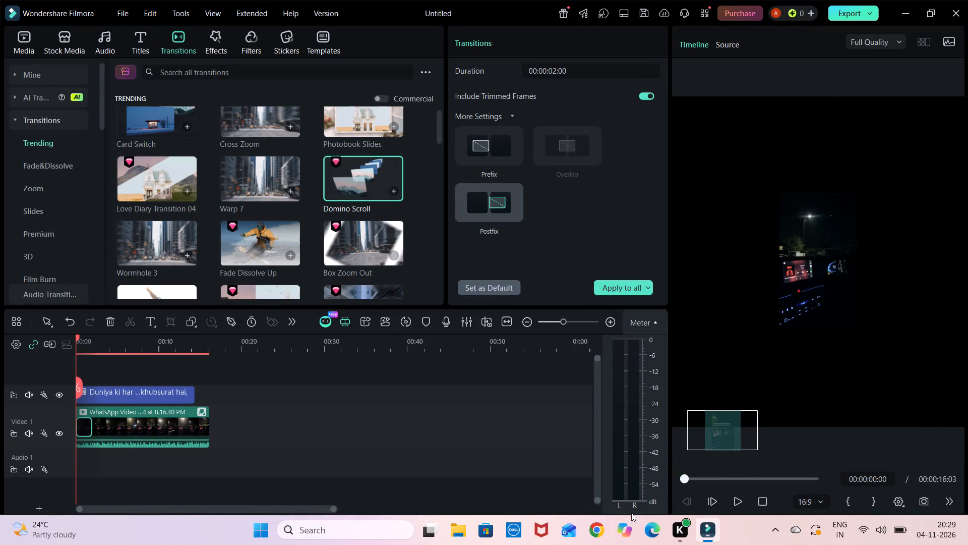
drag(631, 513, 629, 514)
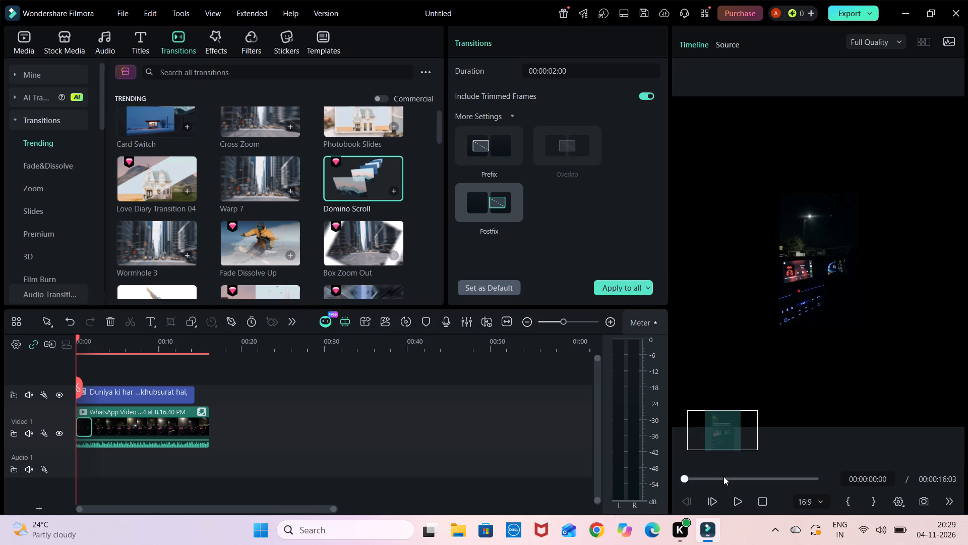
click(734, 508)
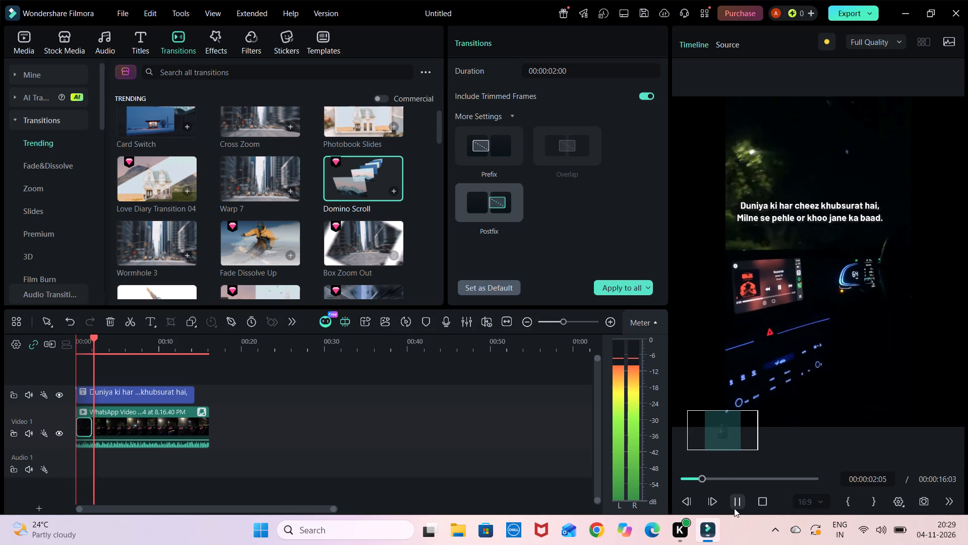
drag(708, 480, 672, 477)
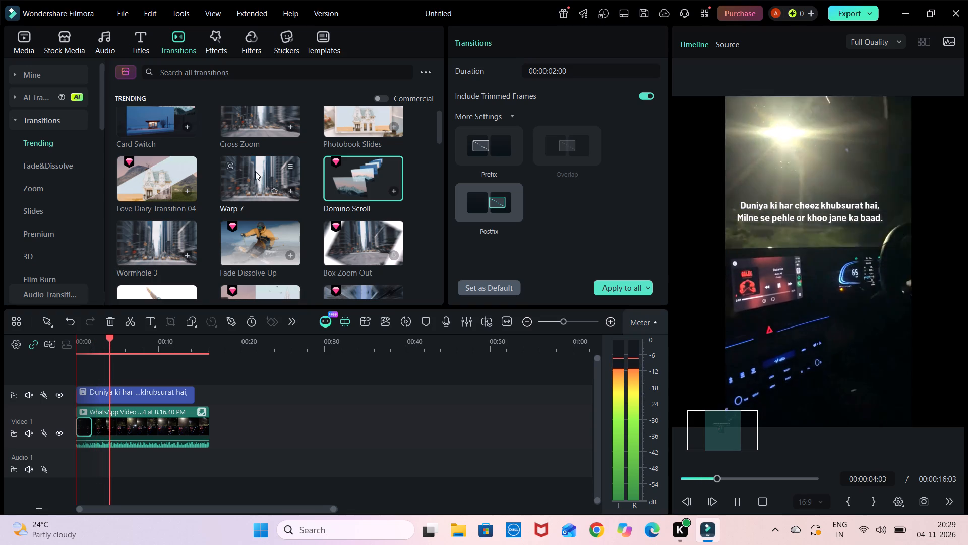
key(ctrl+z)
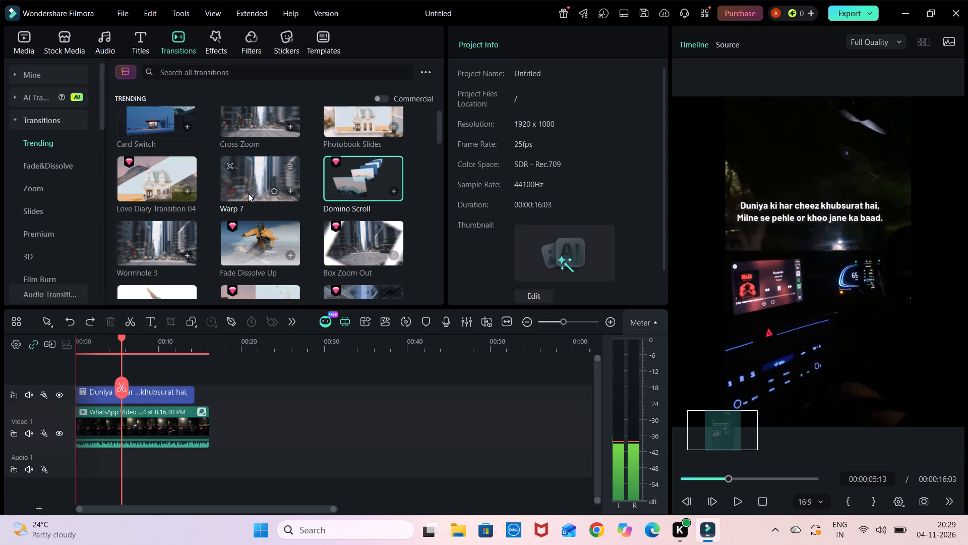
Browse the Trending transitions for an alternative opening transition.
scroll(270, 163, down, 1)
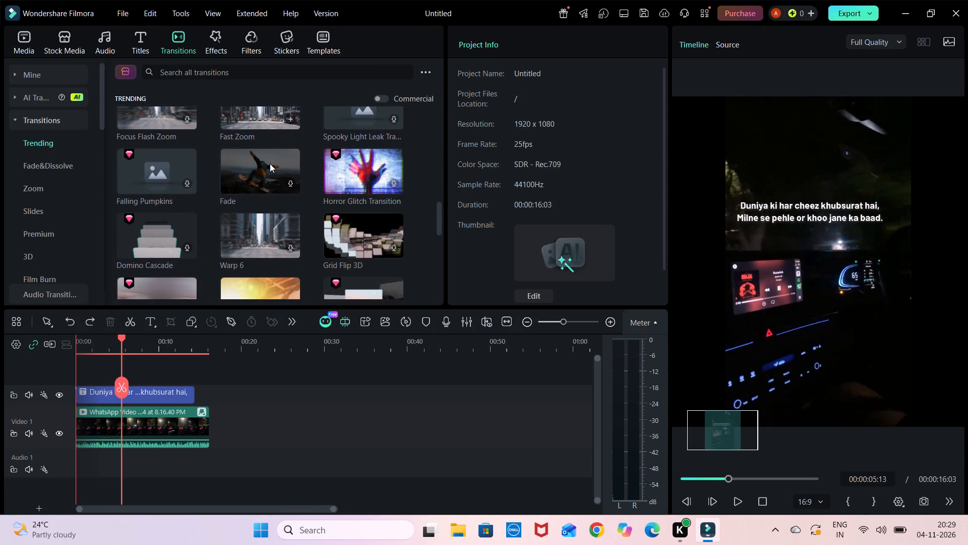
scroll(270, 163, down, 1)
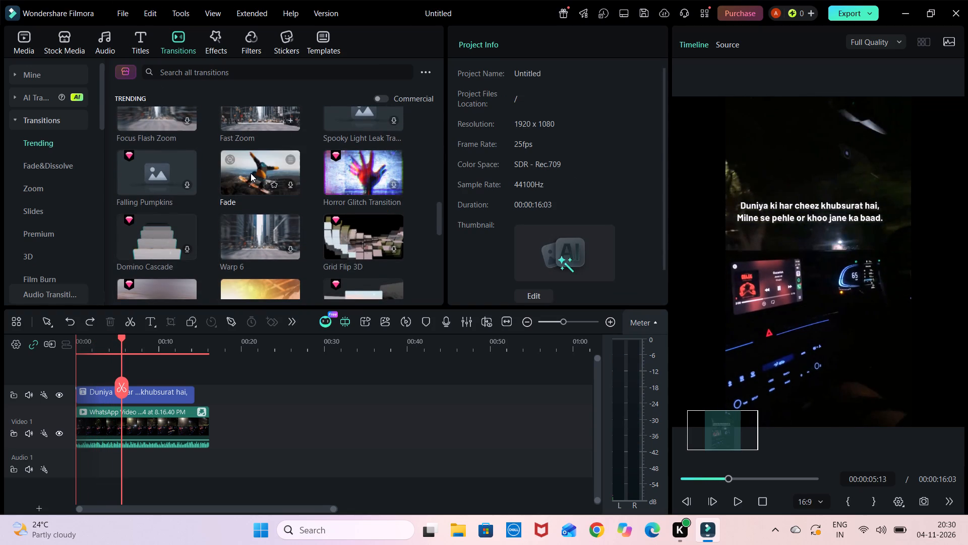
scroll(251, 173, up, 1)
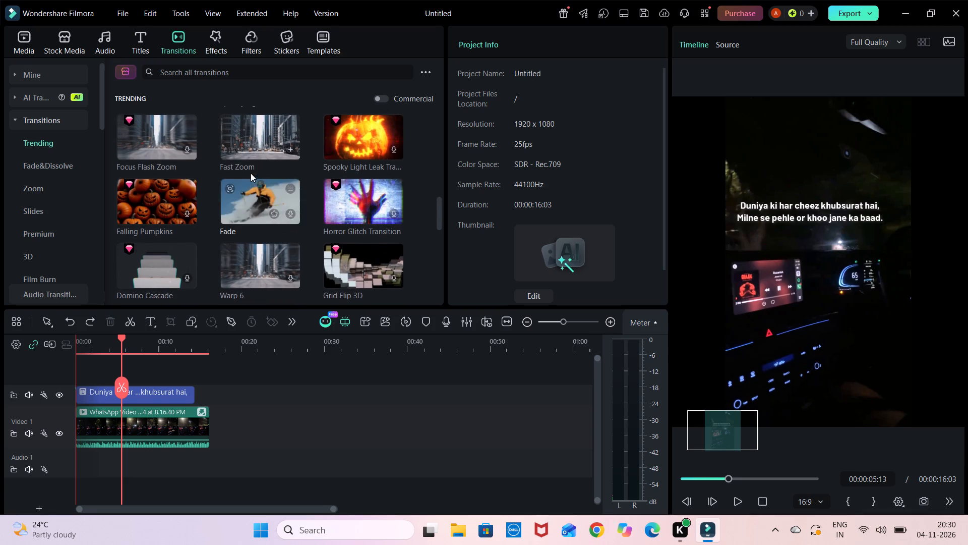
scroll(251, 173, up, 2)
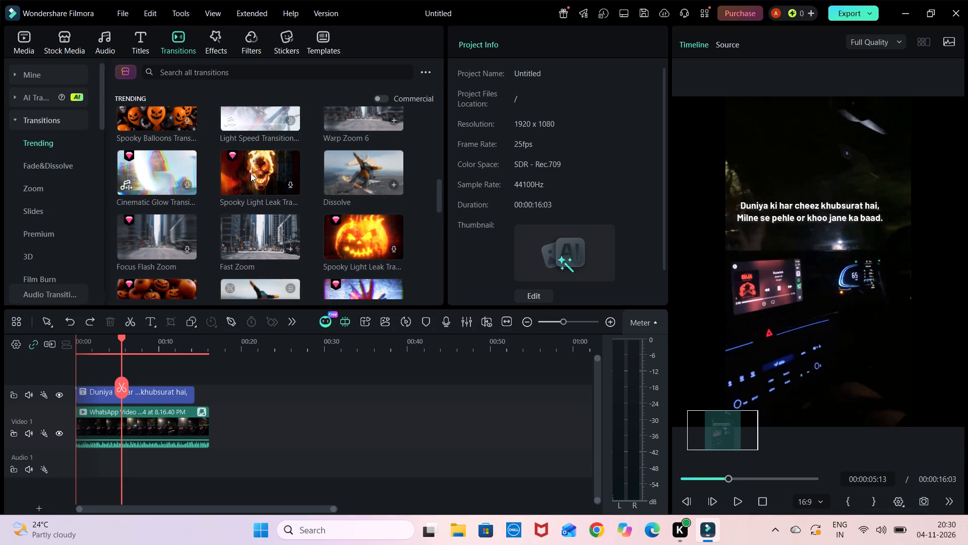
scroll(251, 173, up, 1)
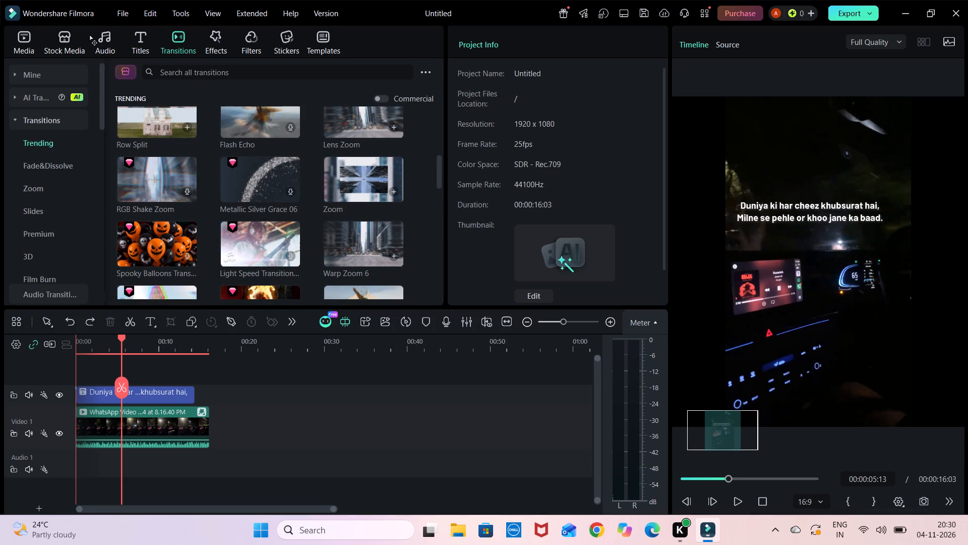
scroll(285, 187, up, 1)
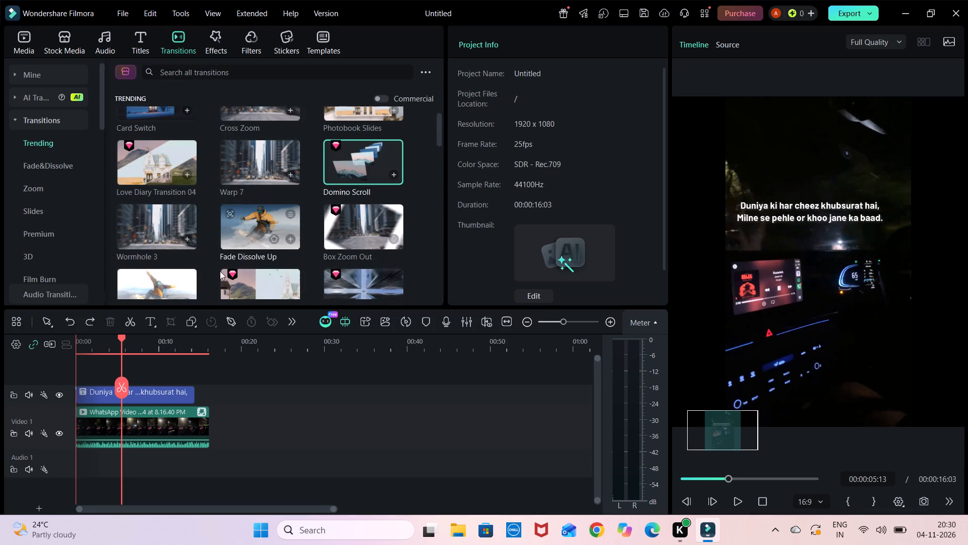
Apply the Fade In motion preset to the night-drive video clip as its opening animation.
click(101, 431)
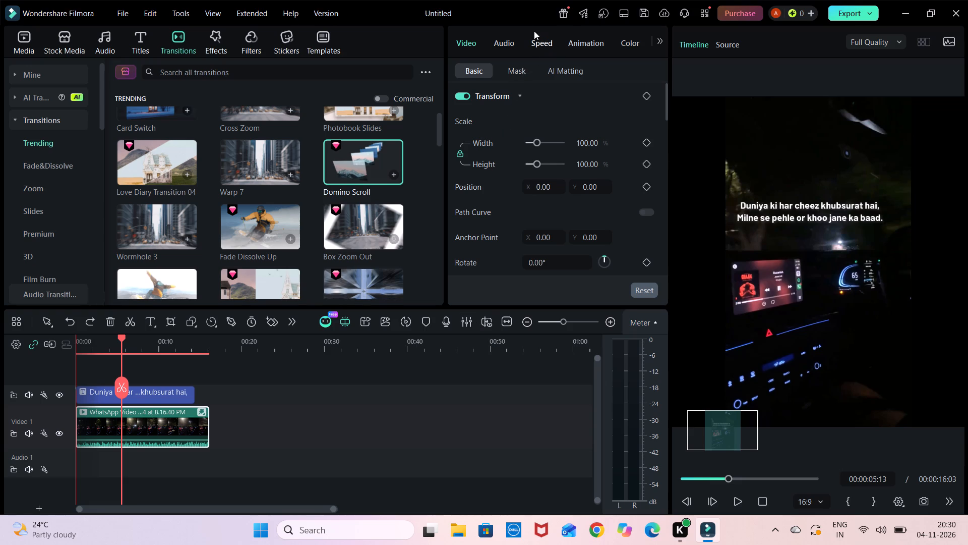
click(501, 47)
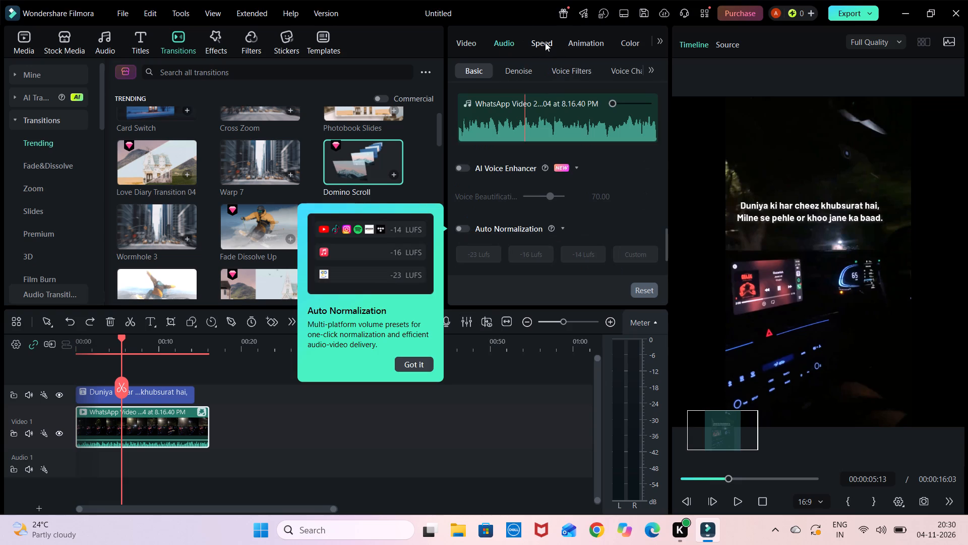
click(544, 41)
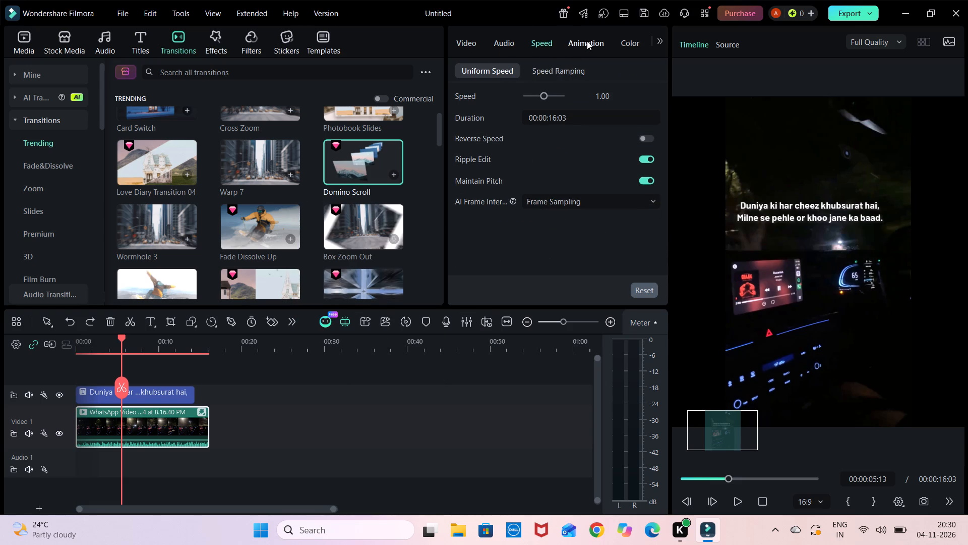
click(587, 41)
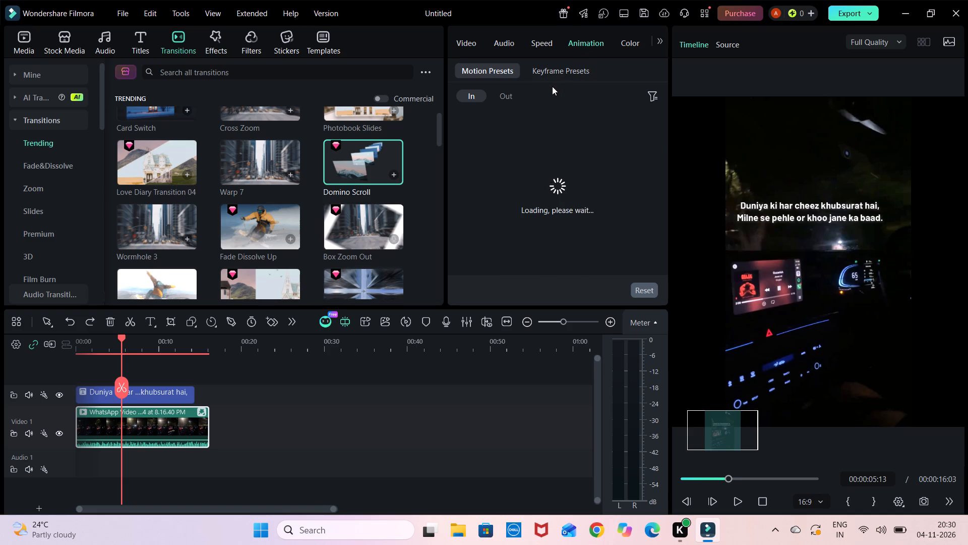
drag(479, 135, 388, 212)
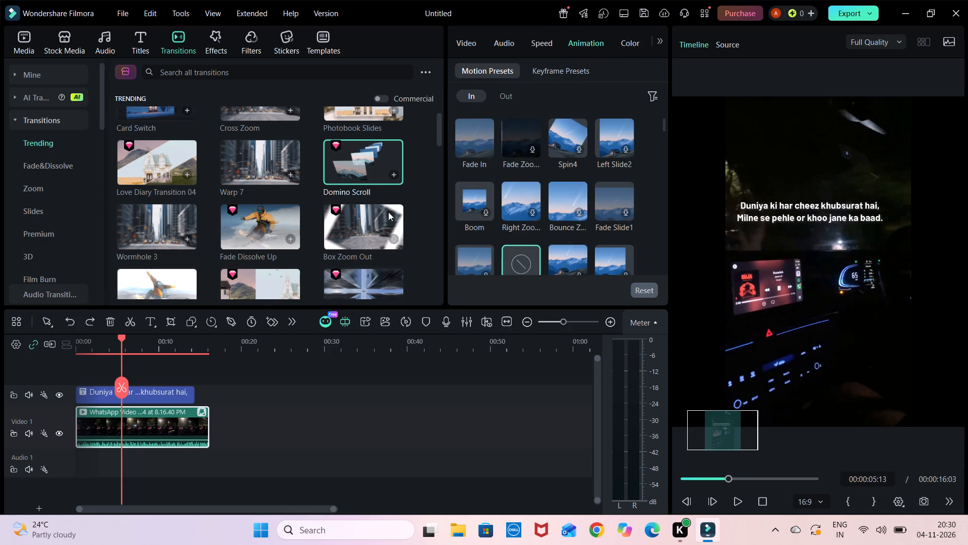
drag(388, 212, 469, 148)
click(469, 148)
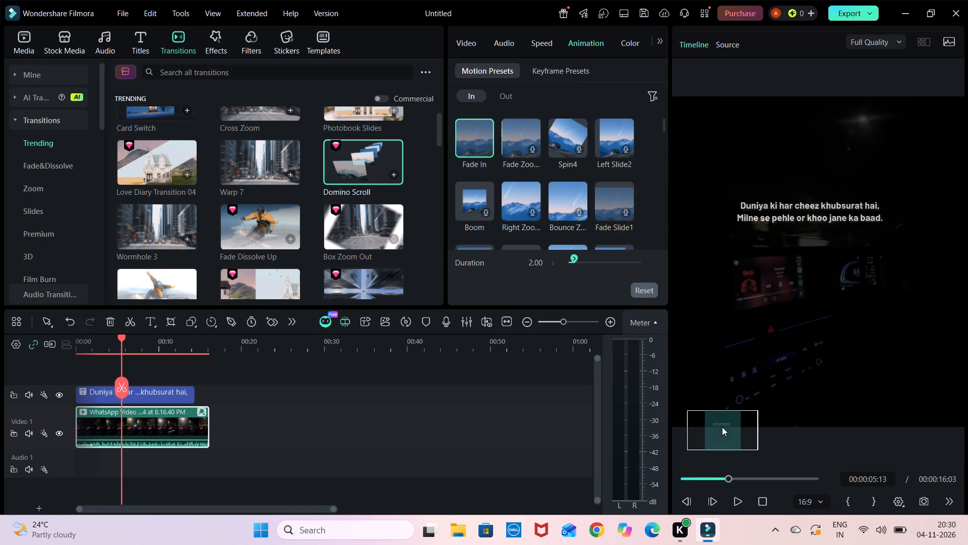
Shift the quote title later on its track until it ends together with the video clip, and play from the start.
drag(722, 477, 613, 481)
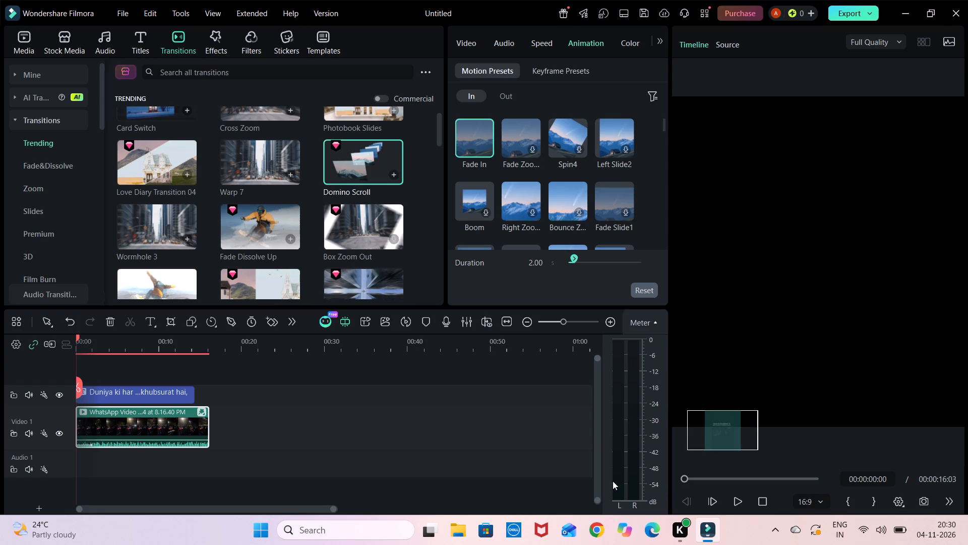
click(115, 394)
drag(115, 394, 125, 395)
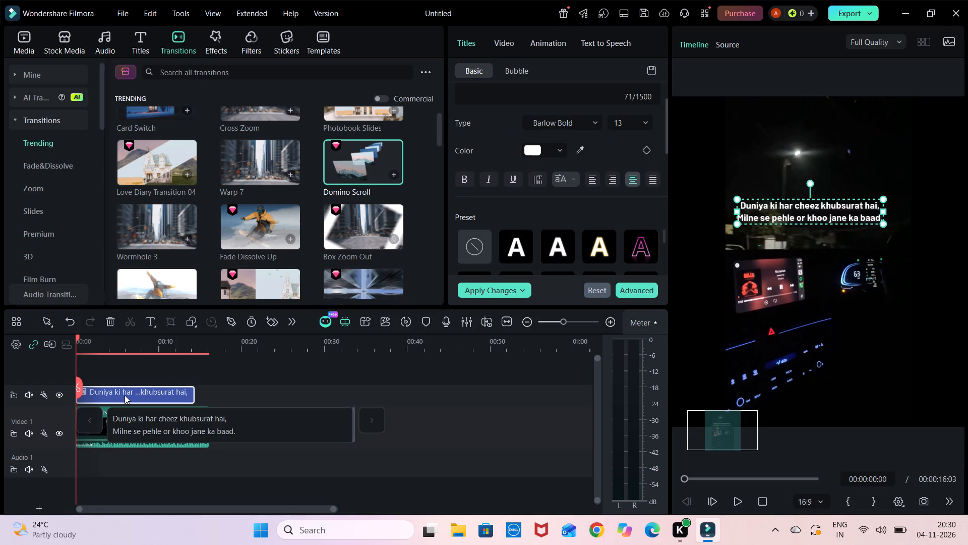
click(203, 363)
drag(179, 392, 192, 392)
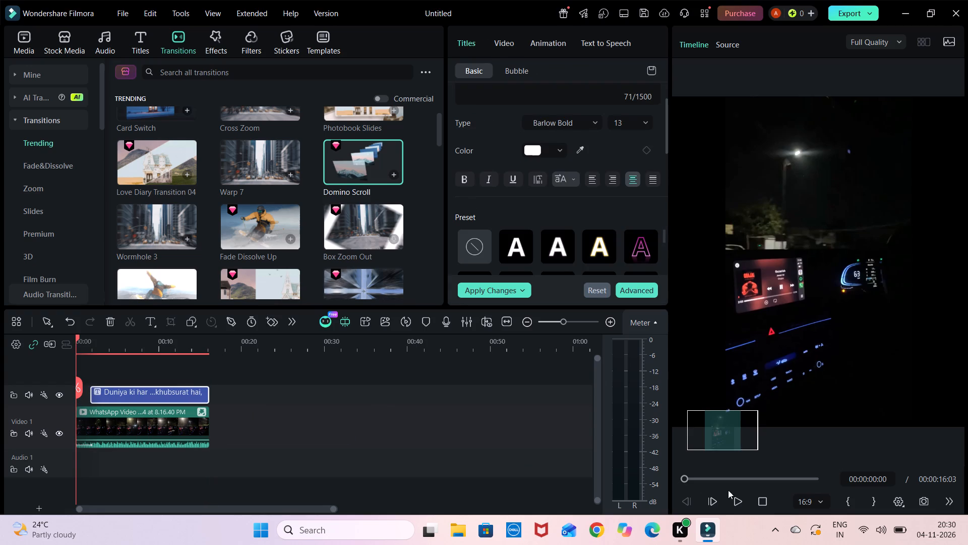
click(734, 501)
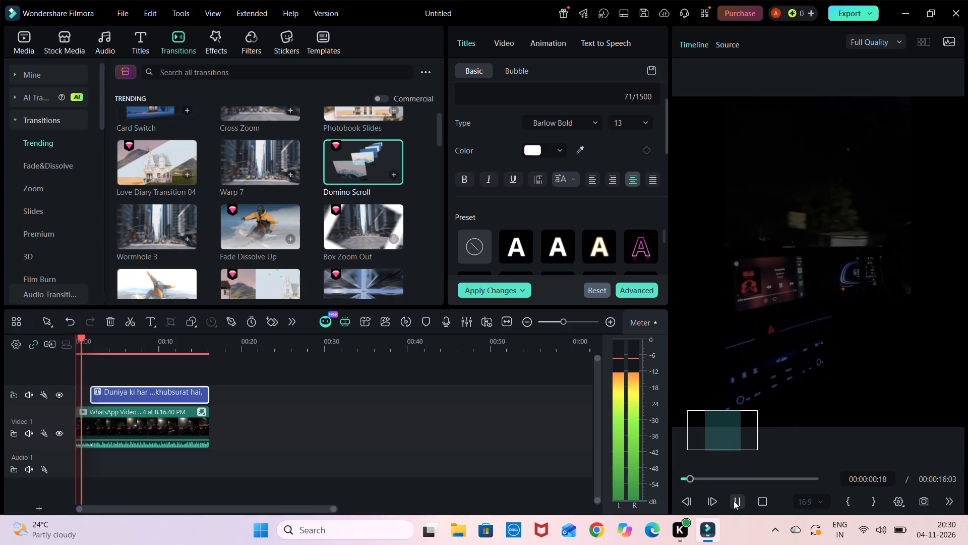
Move the quote title to begin about half a second after the video starts, and play the result from the start.
drag(180, 392, 165, 396)
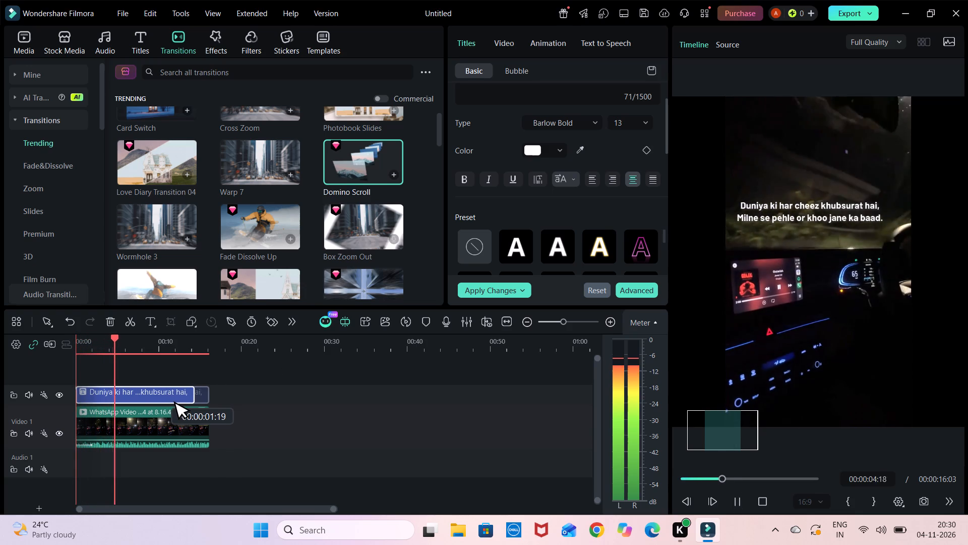
drag(165, 396, 170, 397)
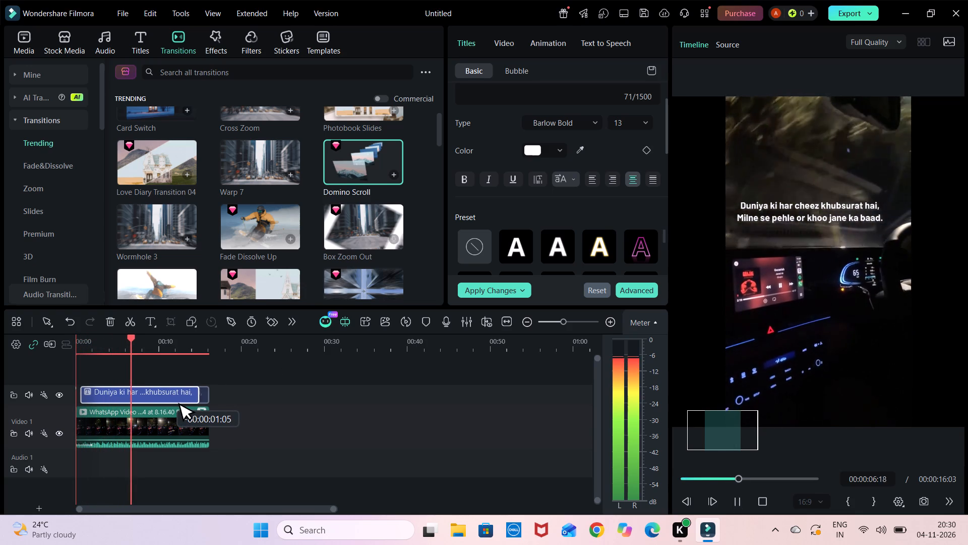
drag(703, 477, 668, 479)
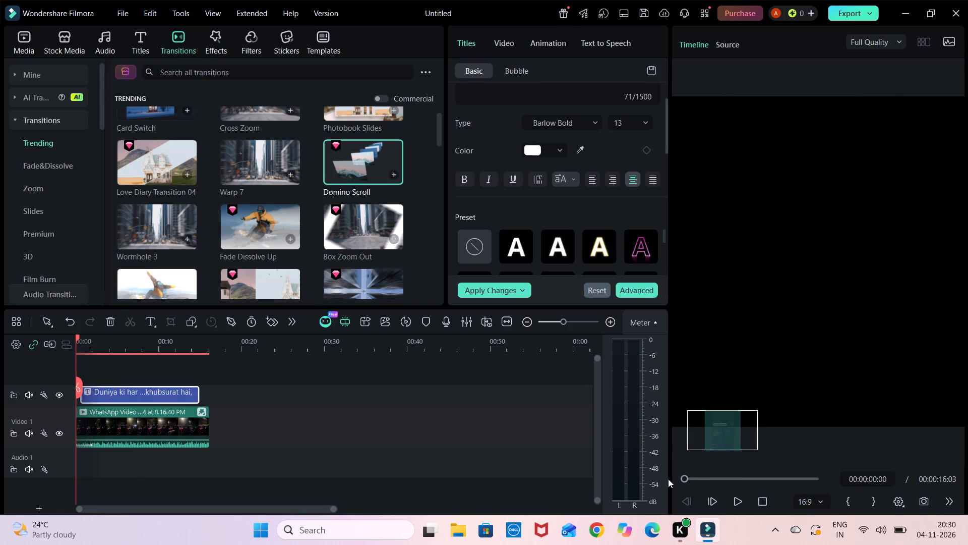
click(729, 499)
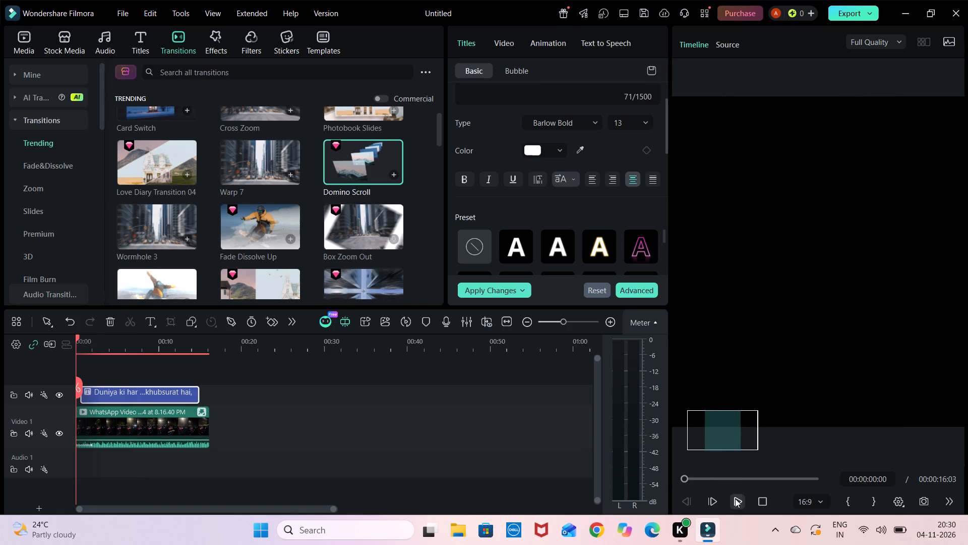
click(735, 499)
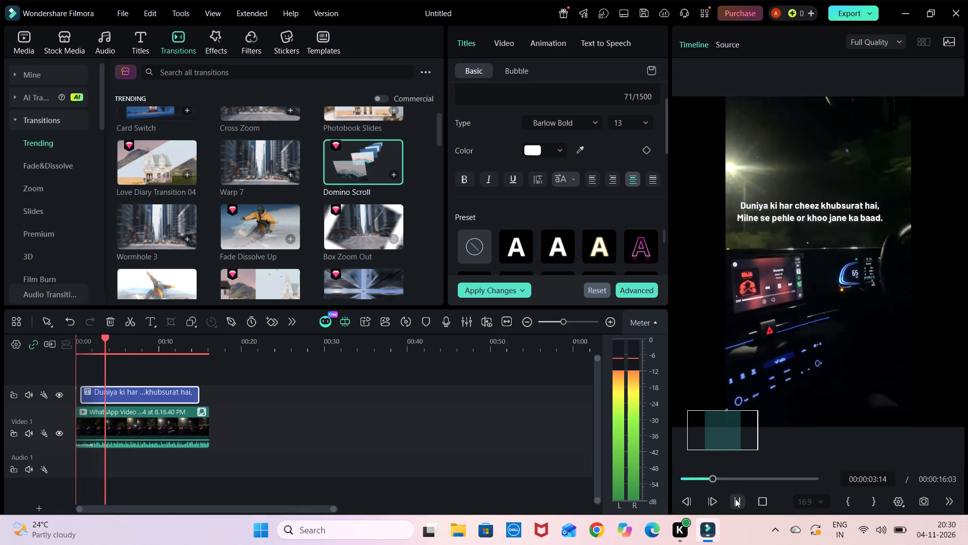
click(735, 499)
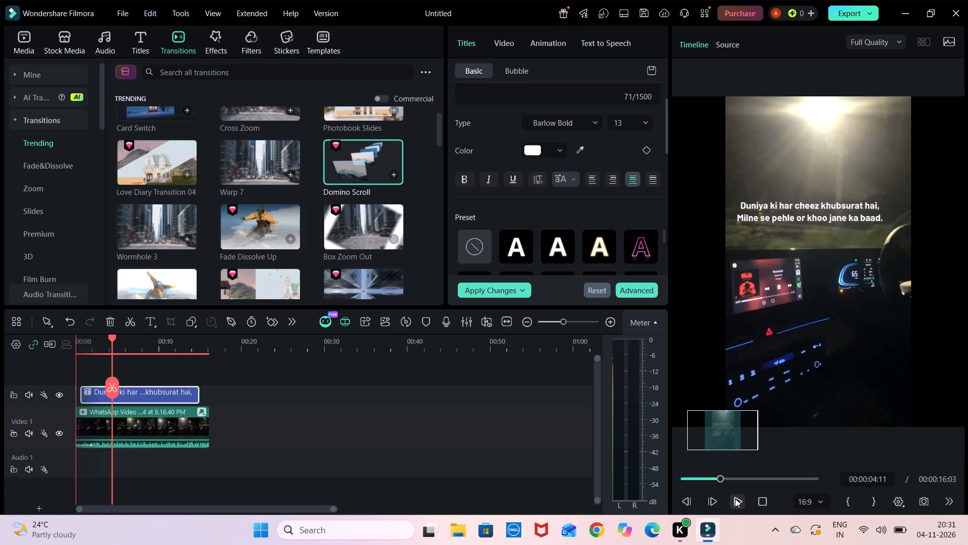
click(735, 499)
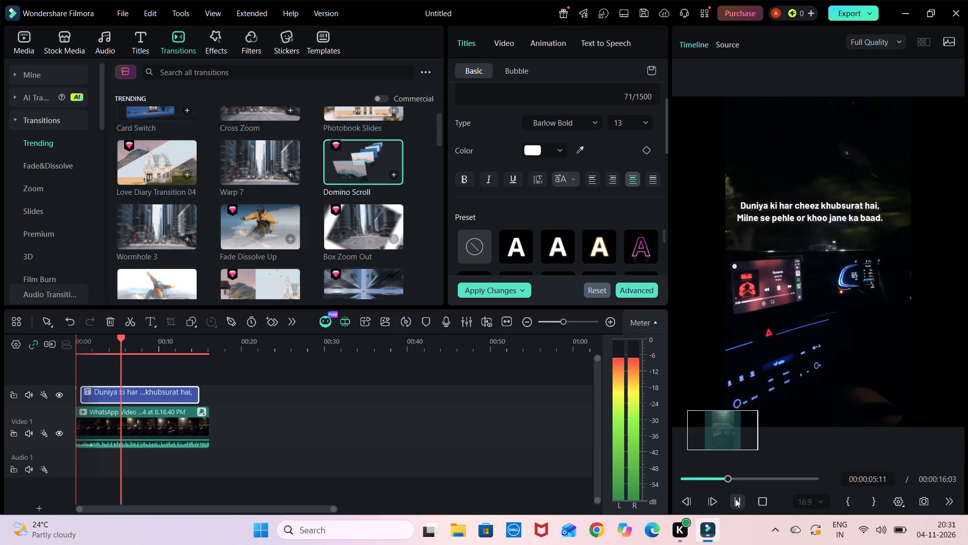
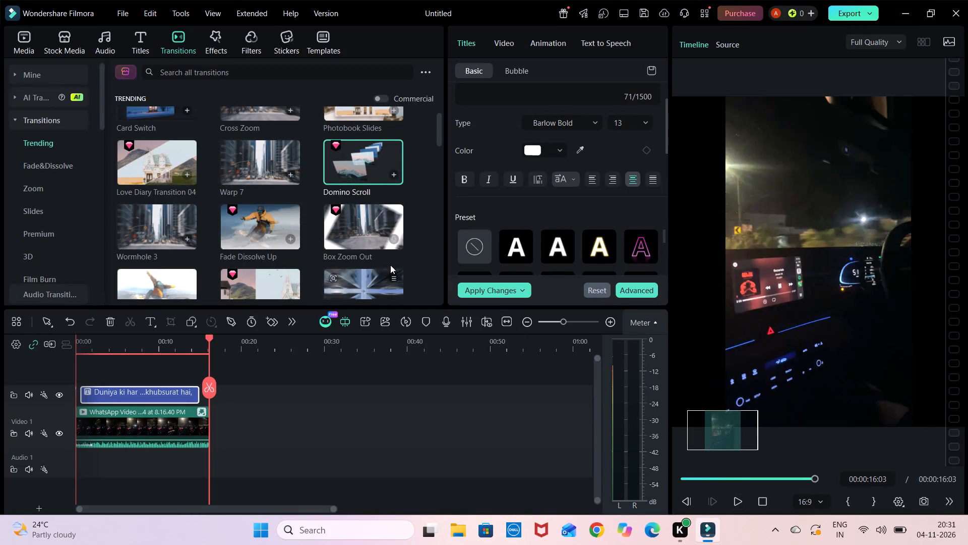
Browse further through the Trending transitions for one that suits the night-drive video.
scroll(331, 245, down, 1)
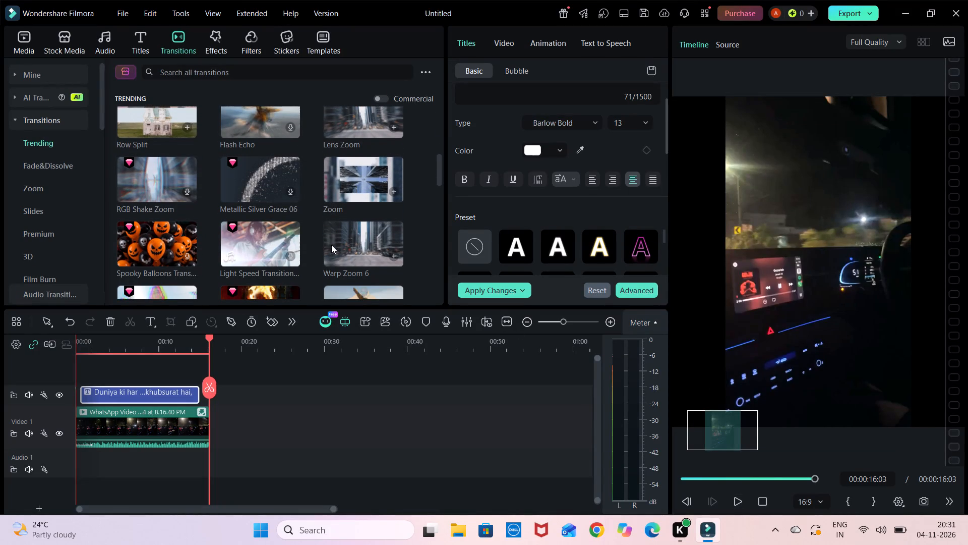
scroll(331, 245, down, 1)
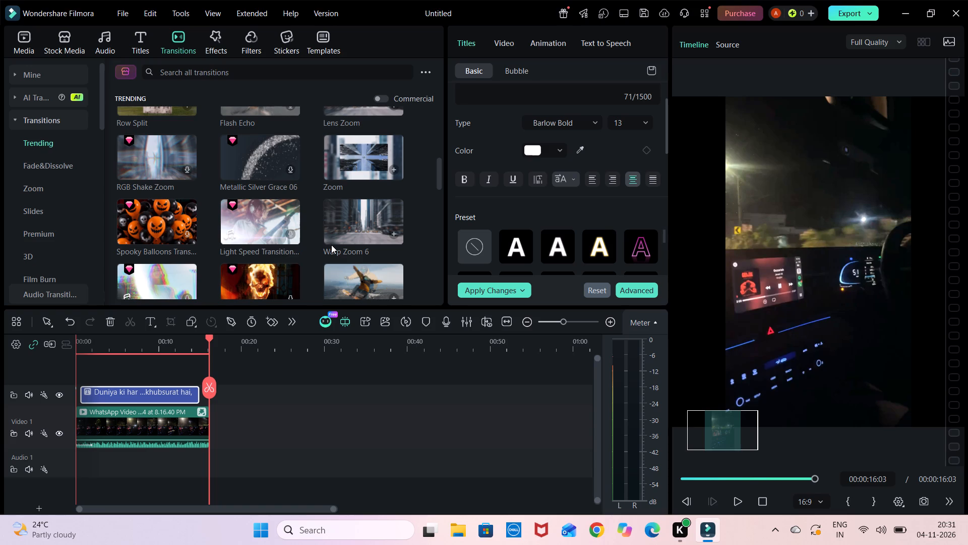
scroll(331, 245, down, 1)
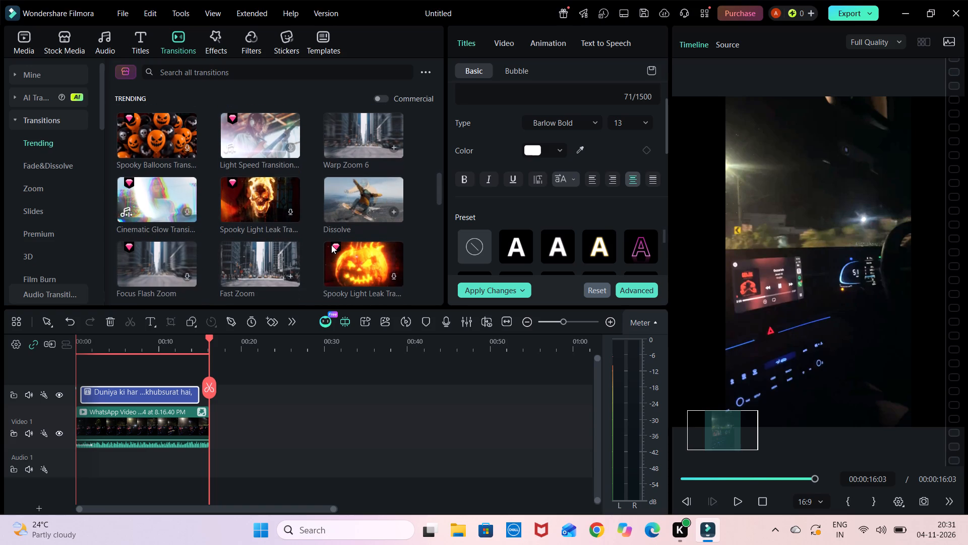
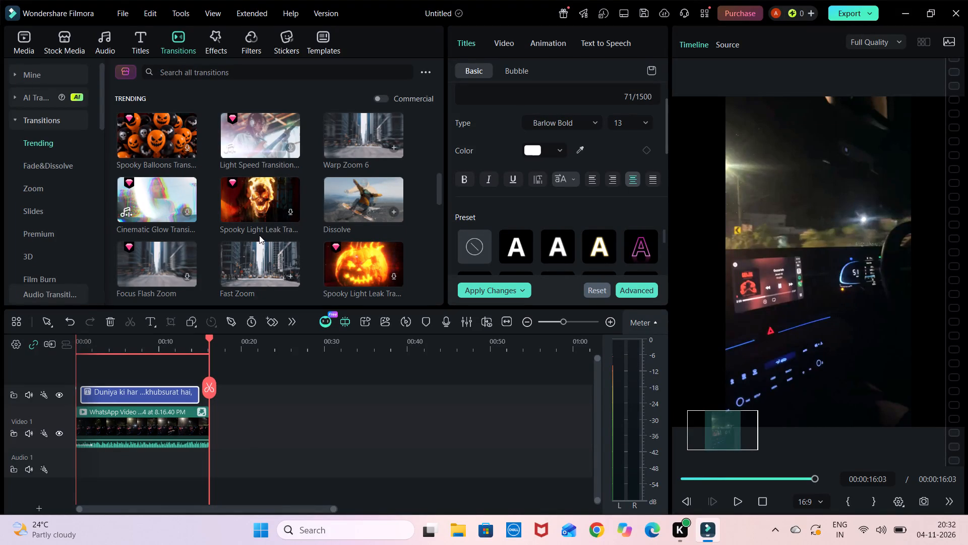
Continue browsing the Trending transitions for one that suits the night-drive video.
scroll(276, 183, down, 1)
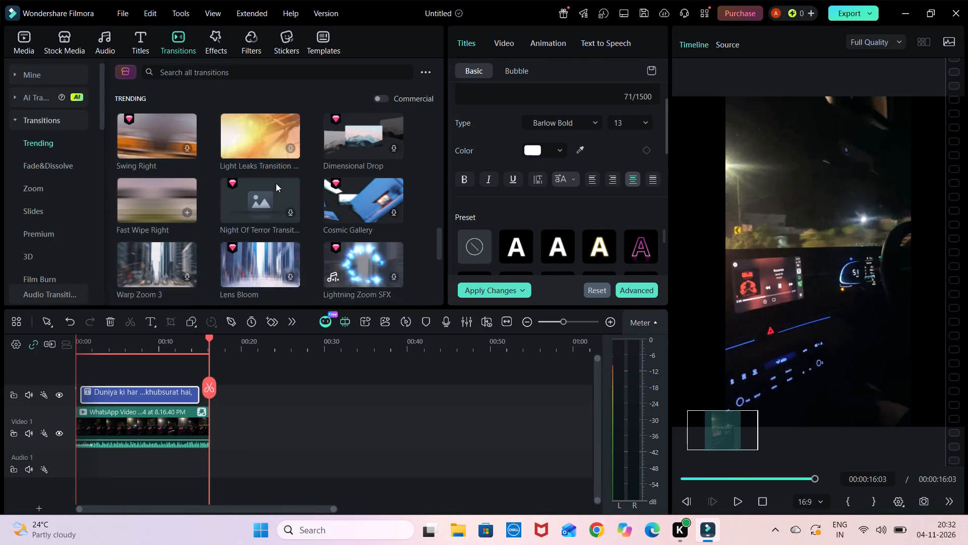
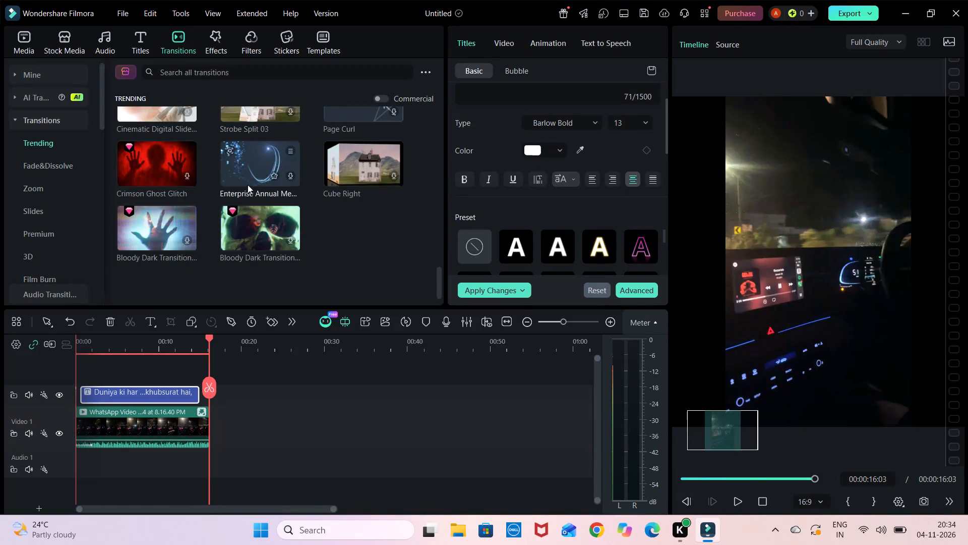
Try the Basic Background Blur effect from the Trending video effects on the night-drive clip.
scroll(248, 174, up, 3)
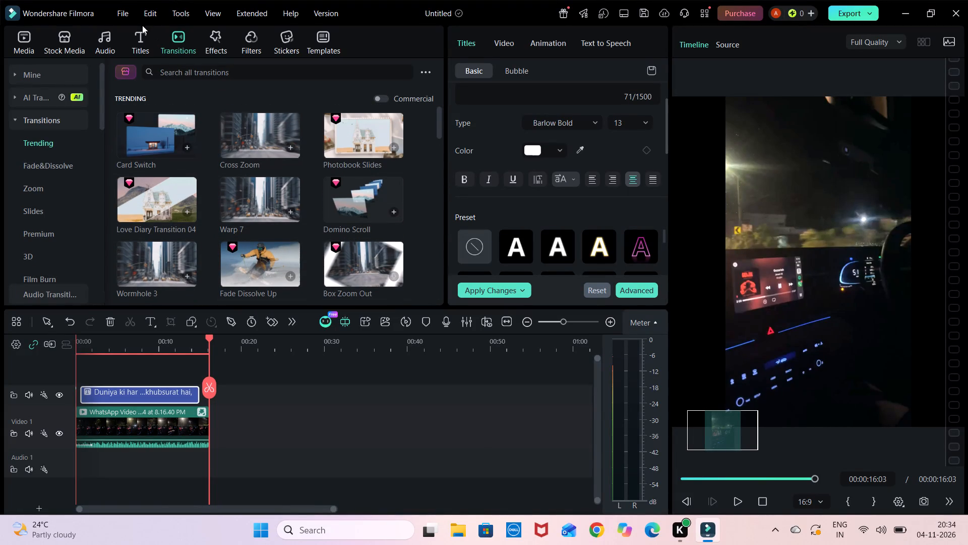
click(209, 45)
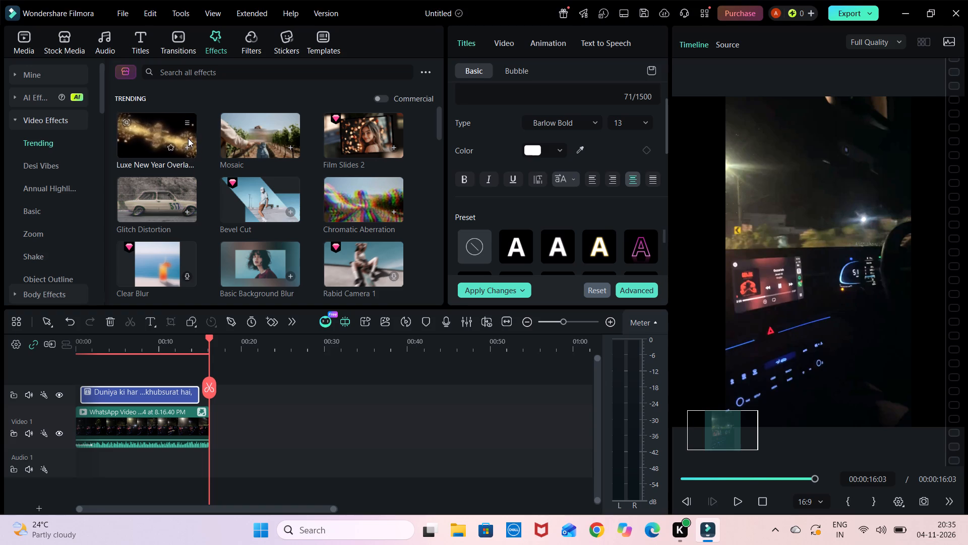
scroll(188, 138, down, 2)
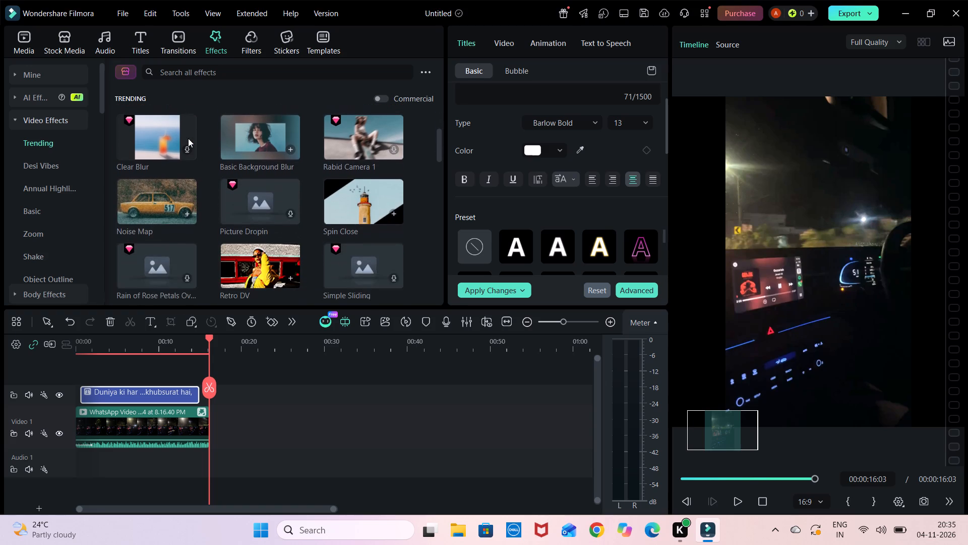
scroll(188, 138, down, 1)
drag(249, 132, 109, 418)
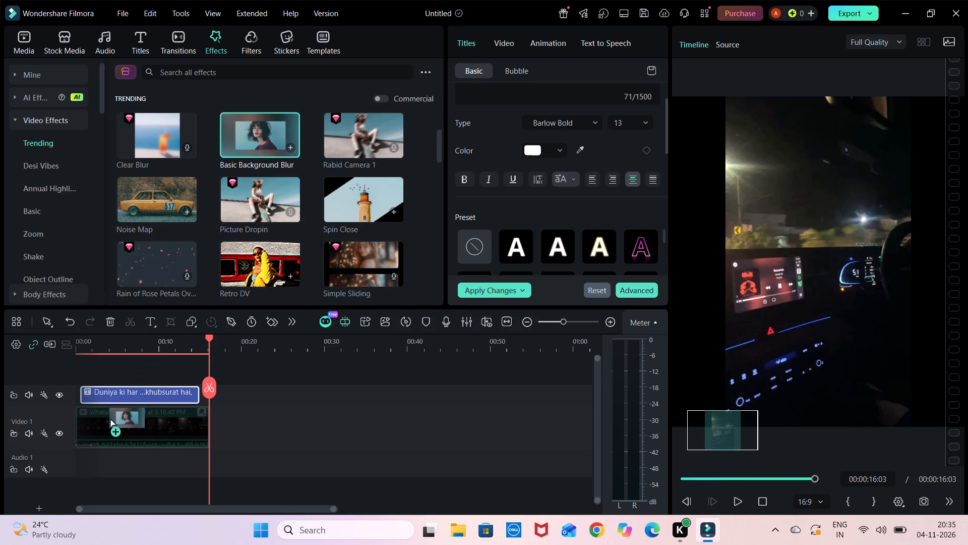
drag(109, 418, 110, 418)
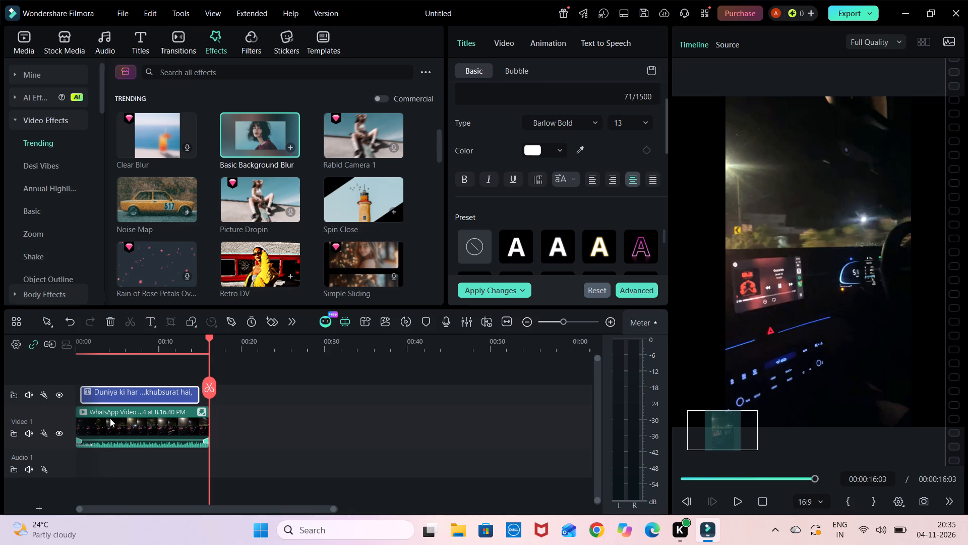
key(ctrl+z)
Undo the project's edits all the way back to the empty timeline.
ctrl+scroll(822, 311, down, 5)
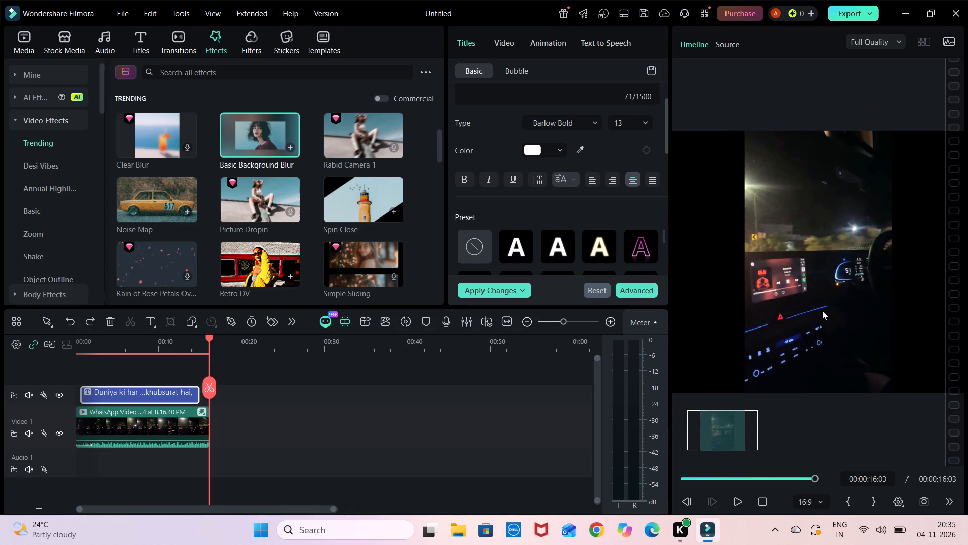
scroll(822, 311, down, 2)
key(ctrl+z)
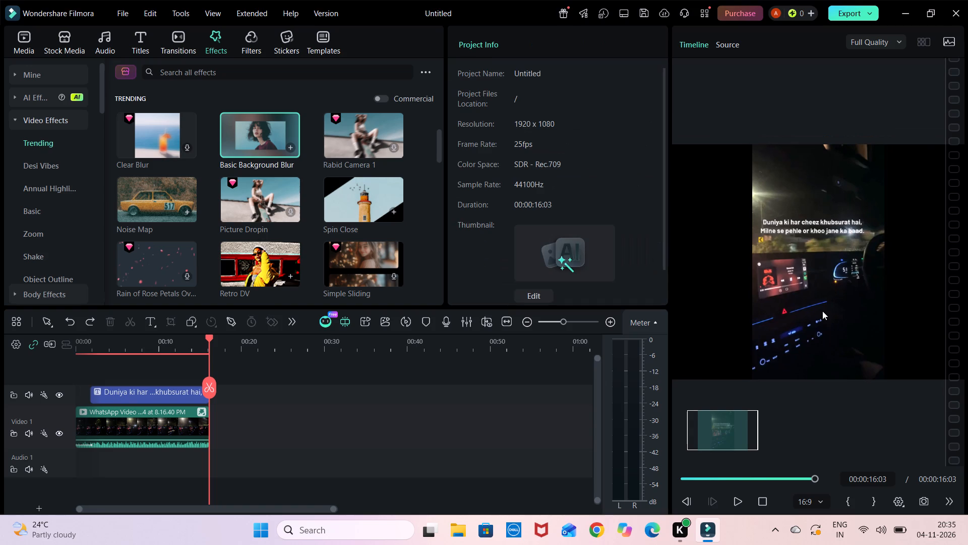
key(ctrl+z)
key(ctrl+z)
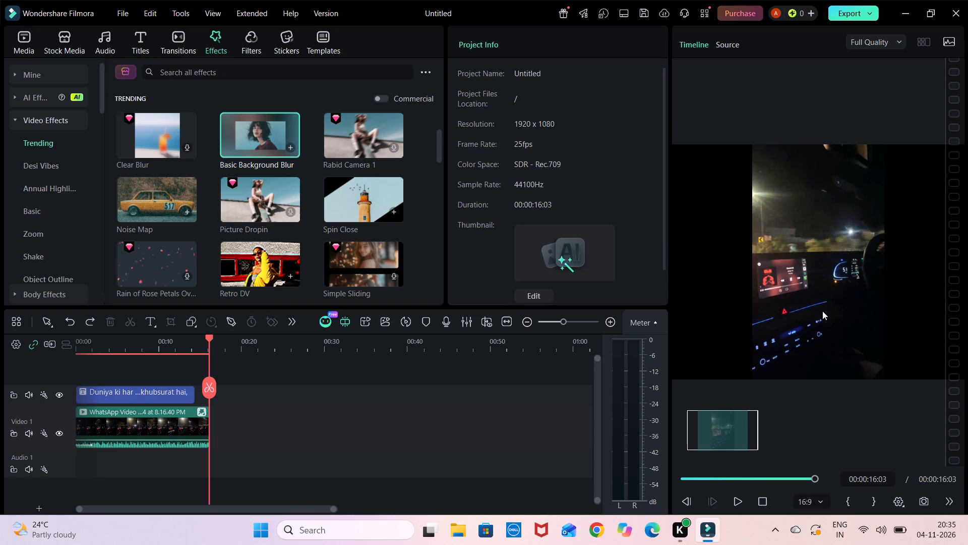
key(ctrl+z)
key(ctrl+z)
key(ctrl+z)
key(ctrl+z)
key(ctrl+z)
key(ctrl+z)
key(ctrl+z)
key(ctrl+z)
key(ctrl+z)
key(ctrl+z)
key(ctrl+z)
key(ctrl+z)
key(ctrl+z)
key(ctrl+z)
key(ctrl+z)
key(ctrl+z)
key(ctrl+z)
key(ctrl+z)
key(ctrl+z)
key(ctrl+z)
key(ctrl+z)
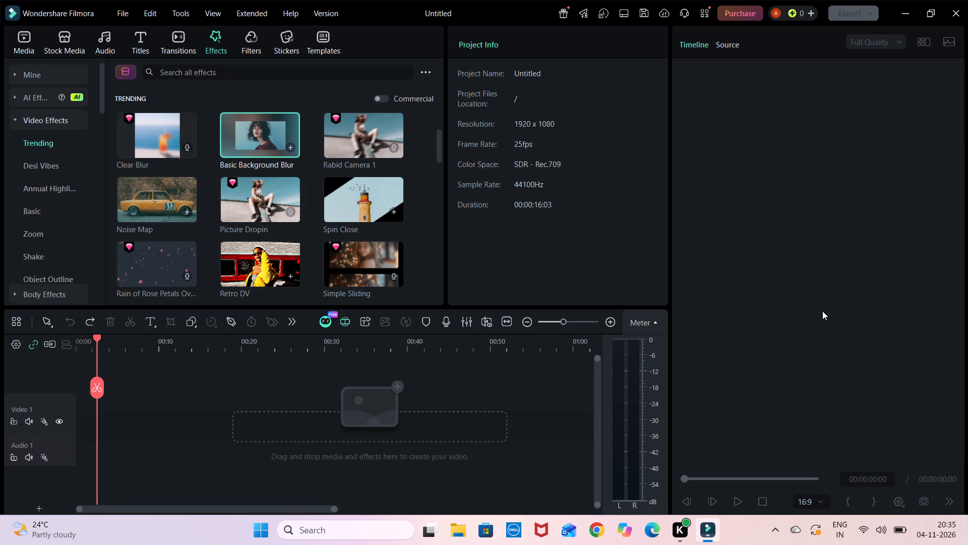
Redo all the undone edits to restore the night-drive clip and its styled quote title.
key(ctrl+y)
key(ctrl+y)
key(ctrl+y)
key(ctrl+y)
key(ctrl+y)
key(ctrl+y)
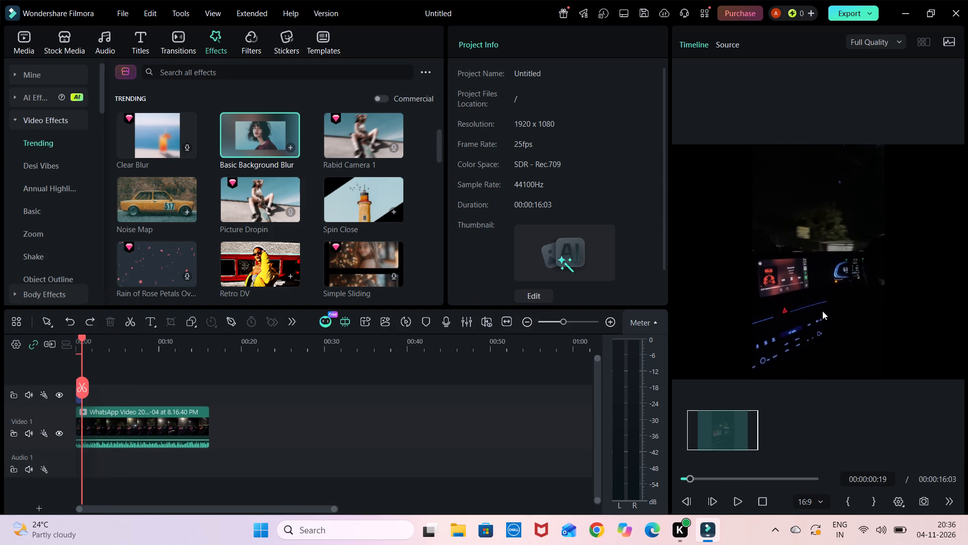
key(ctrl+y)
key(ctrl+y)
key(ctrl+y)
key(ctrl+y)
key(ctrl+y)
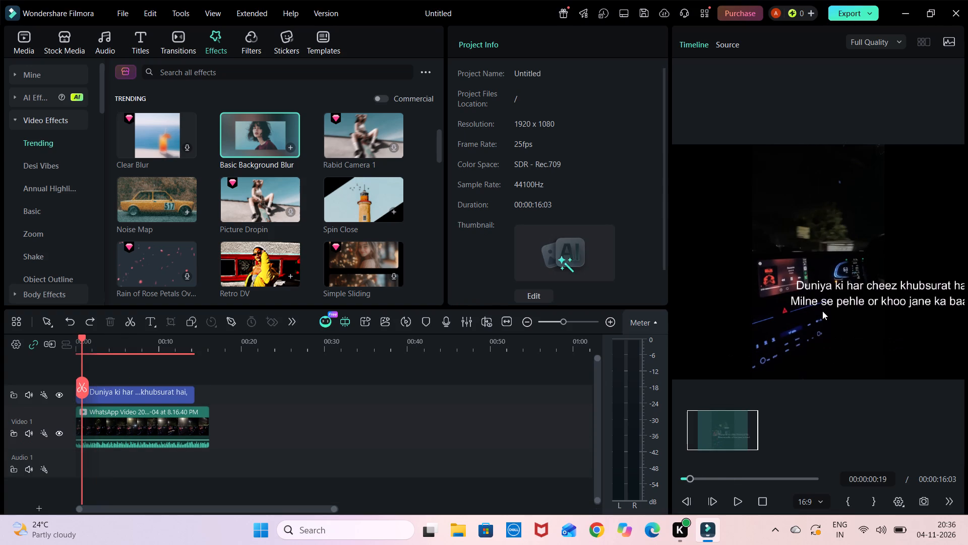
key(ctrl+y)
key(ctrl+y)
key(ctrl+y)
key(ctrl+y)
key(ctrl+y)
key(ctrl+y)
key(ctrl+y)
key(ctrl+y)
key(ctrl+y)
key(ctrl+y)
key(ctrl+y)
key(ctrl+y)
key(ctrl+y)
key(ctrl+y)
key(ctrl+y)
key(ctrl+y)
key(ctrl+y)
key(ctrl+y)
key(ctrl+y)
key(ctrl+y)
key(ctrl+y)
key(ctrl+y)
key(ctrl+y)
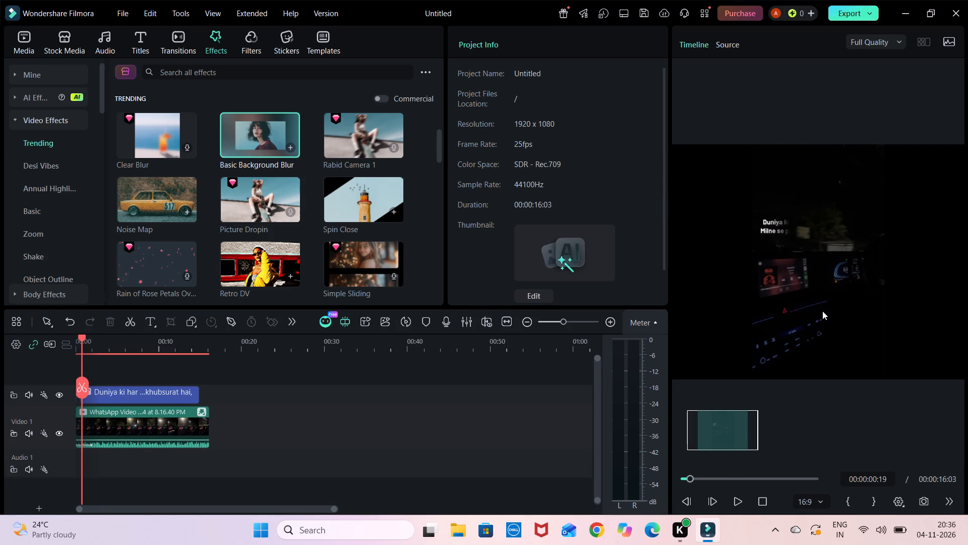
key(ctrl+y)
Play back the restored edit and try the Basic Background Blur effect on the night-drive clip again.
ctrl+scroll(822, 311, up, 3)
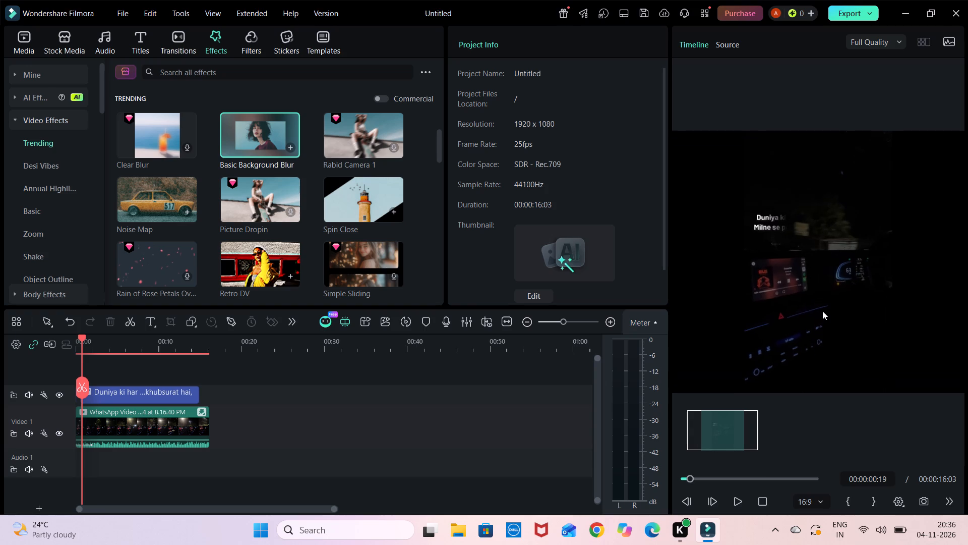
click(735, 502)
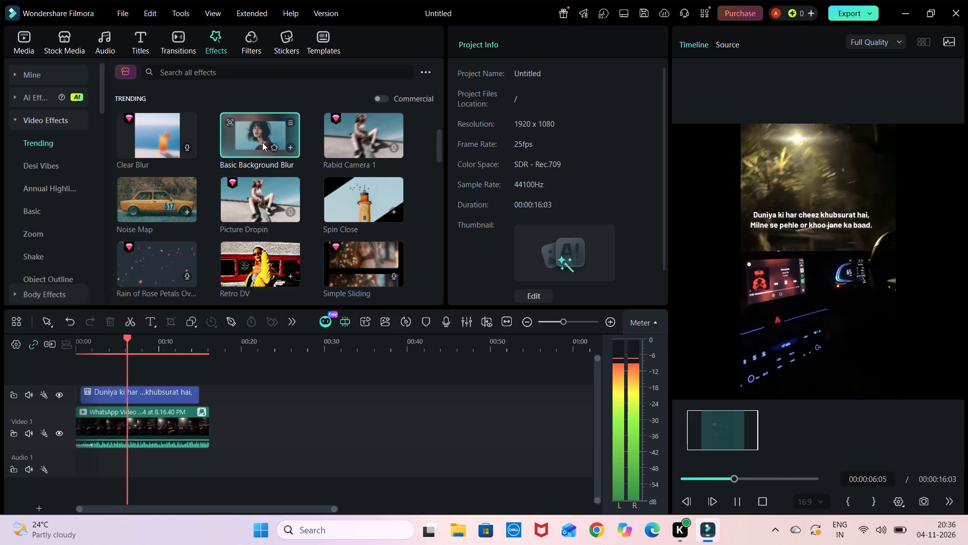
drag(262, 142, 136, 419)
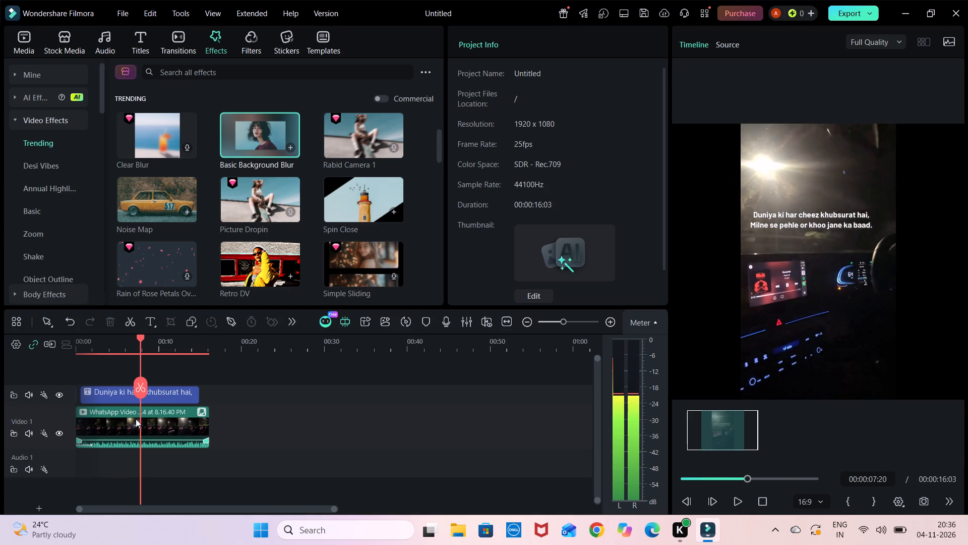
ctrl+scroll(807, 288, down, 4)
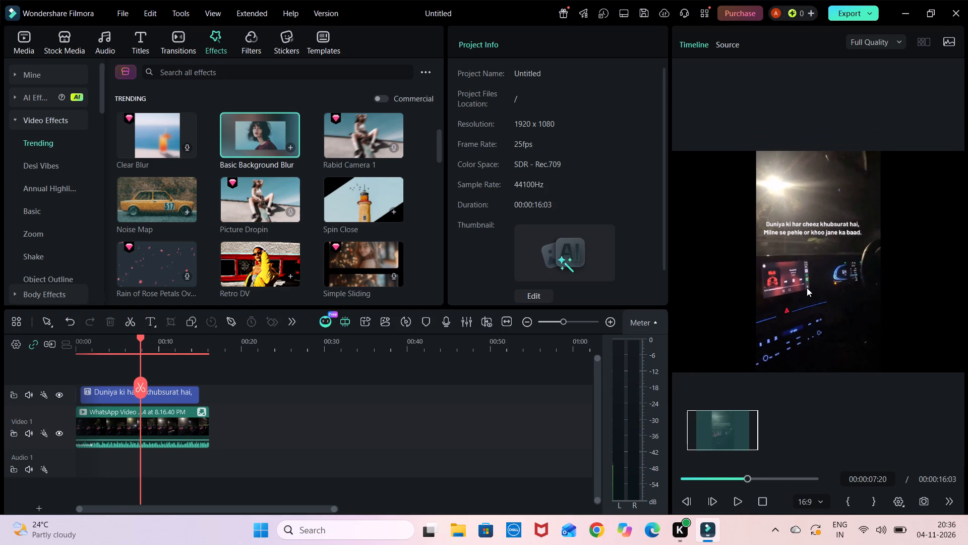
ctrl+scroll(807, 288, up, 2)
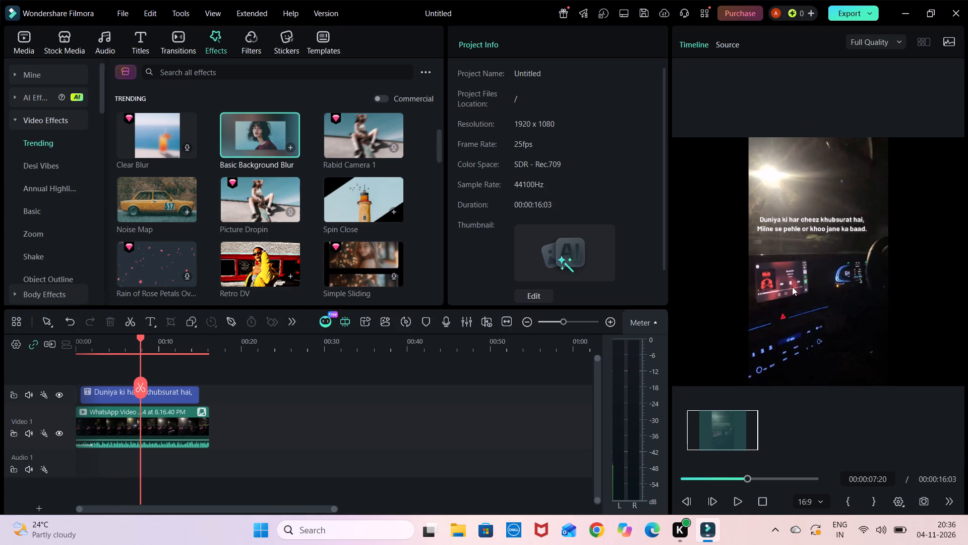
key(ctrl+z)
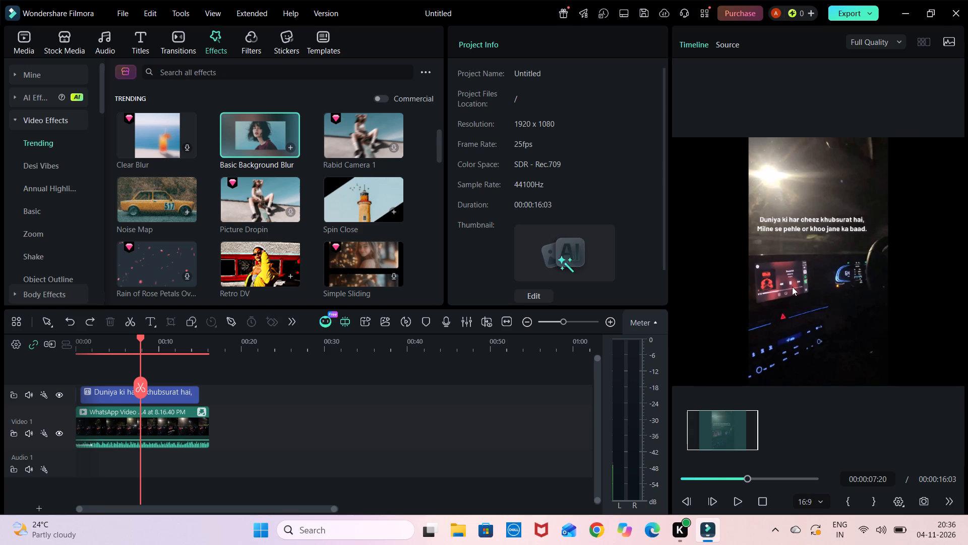
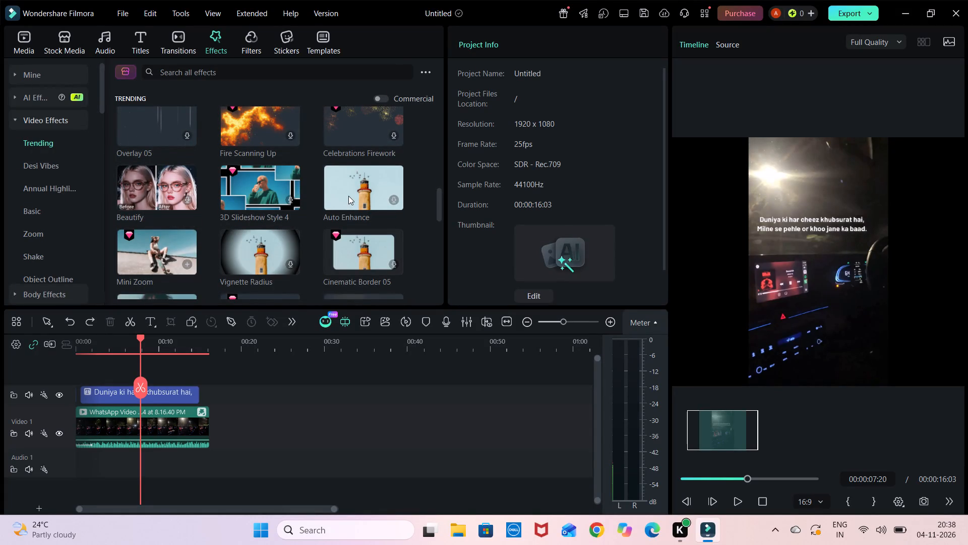
Browse further through the Trending video effects for another effect suited to the night-drive clip.
scroll(348, 196, down, 1)
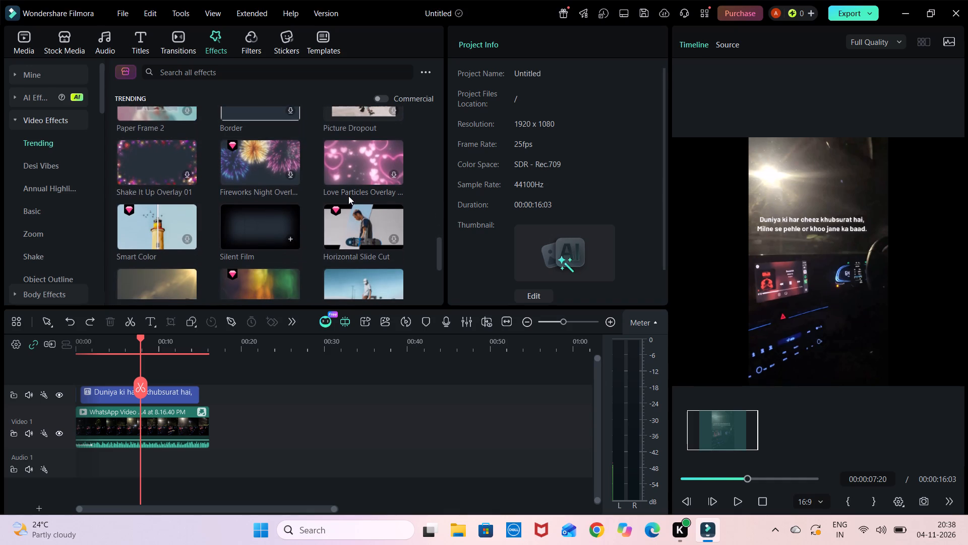
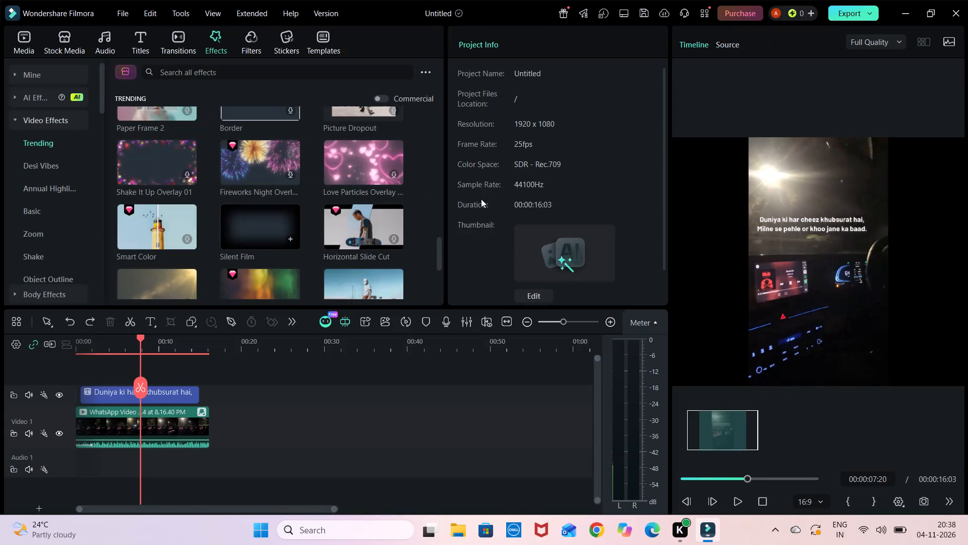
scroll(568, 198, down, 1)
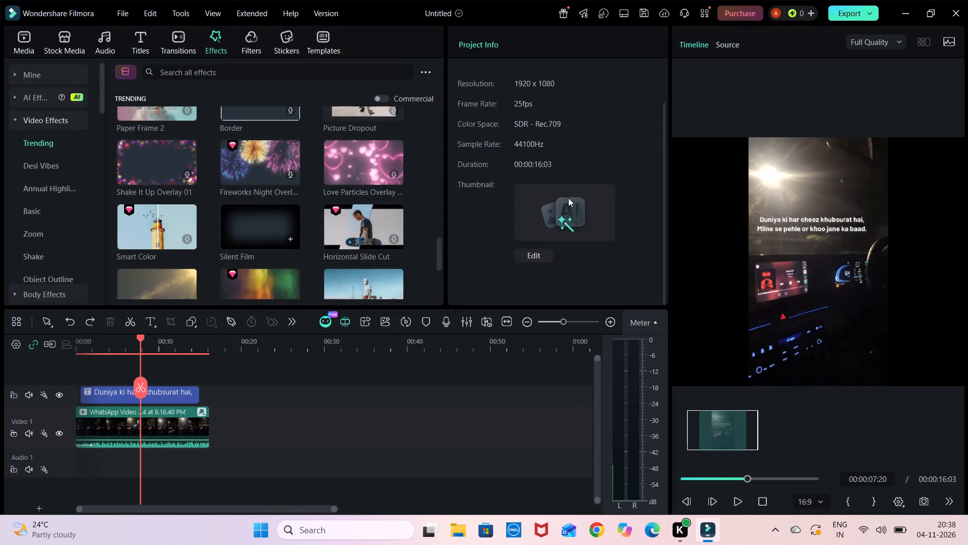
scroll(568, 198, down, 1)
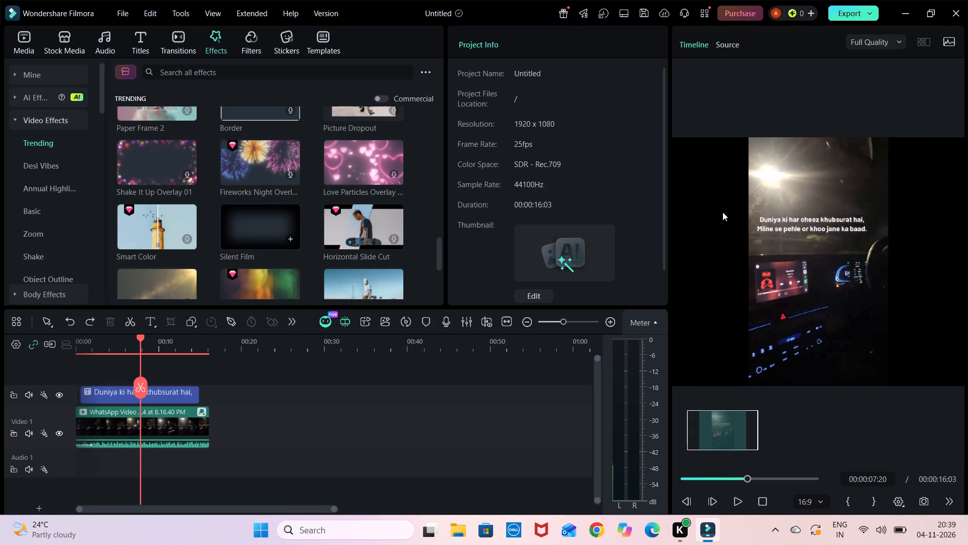
Play the whole edit from the beginning to review the night-drive clip with its quote title and effects.
click(684, 482)
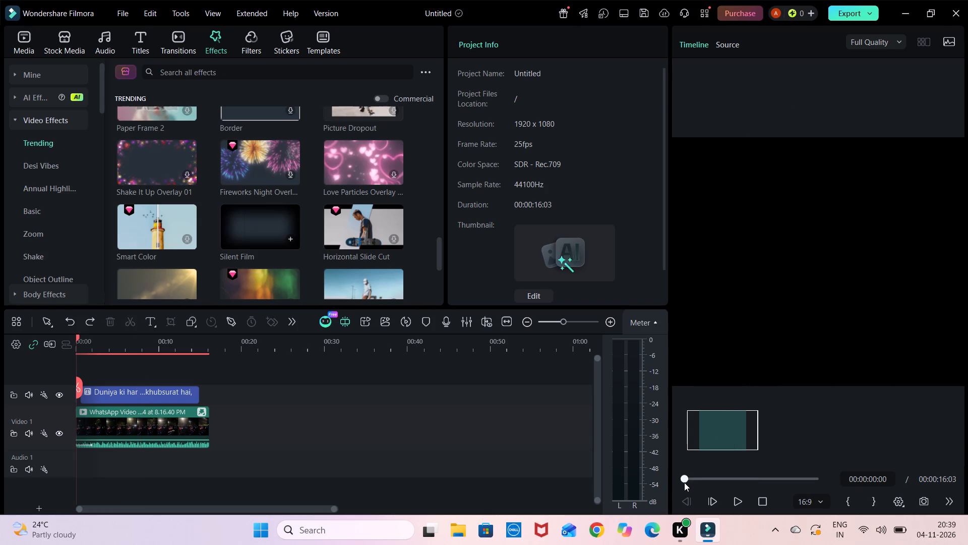
click(740, 503)
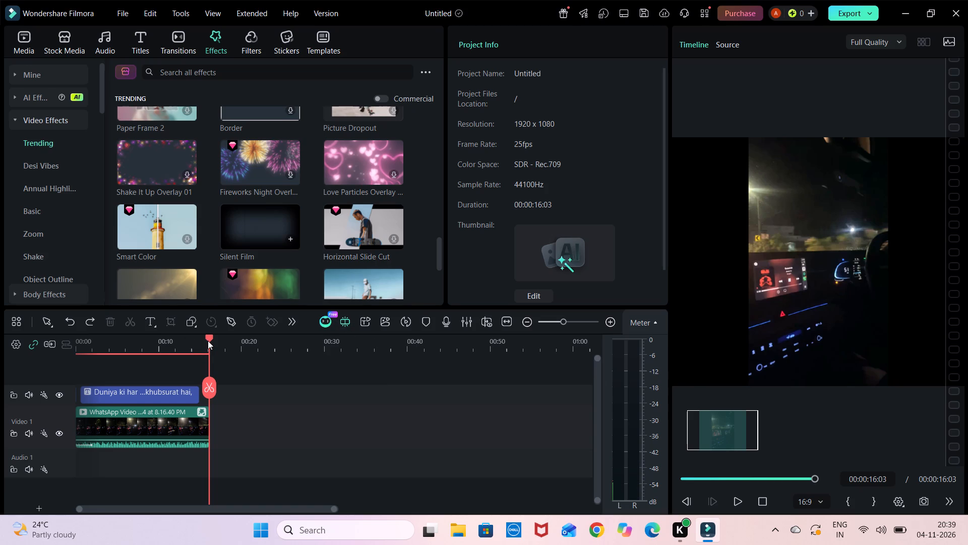
Return the playhead to the start of the timeline at 00:00:00:00.
drag(203, 339, 198, 340)
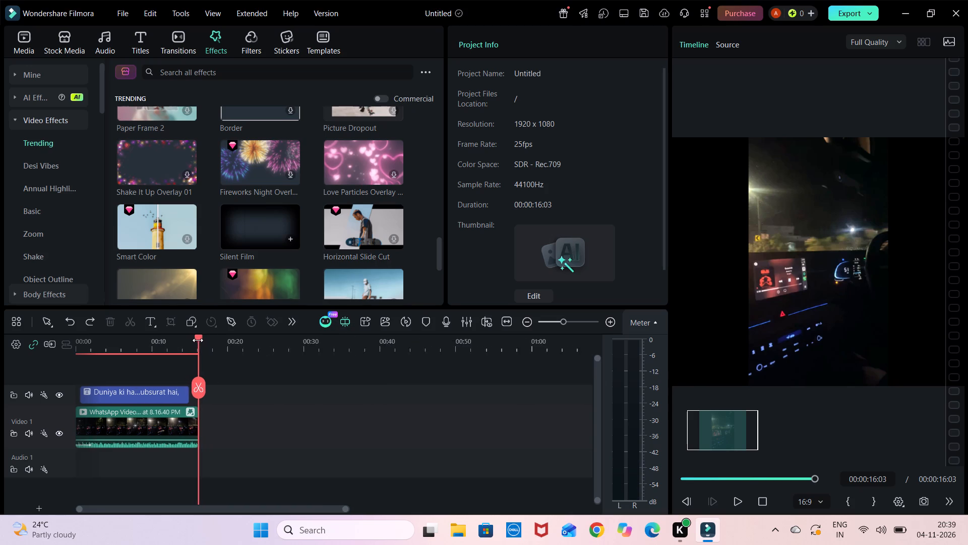
drag(198, 340, 0, 361)
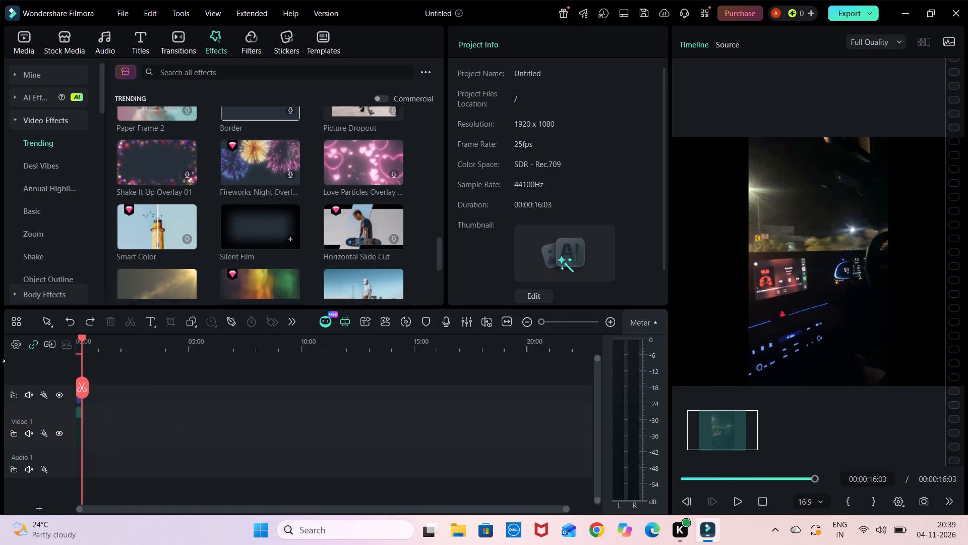
drag(0, 361, 203, 341)
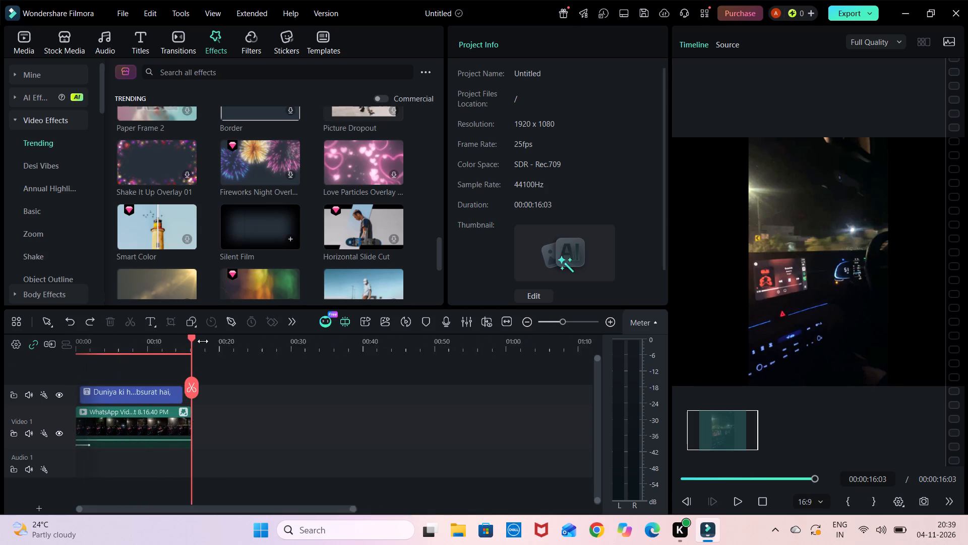
drag(203, 341, 458, 360)
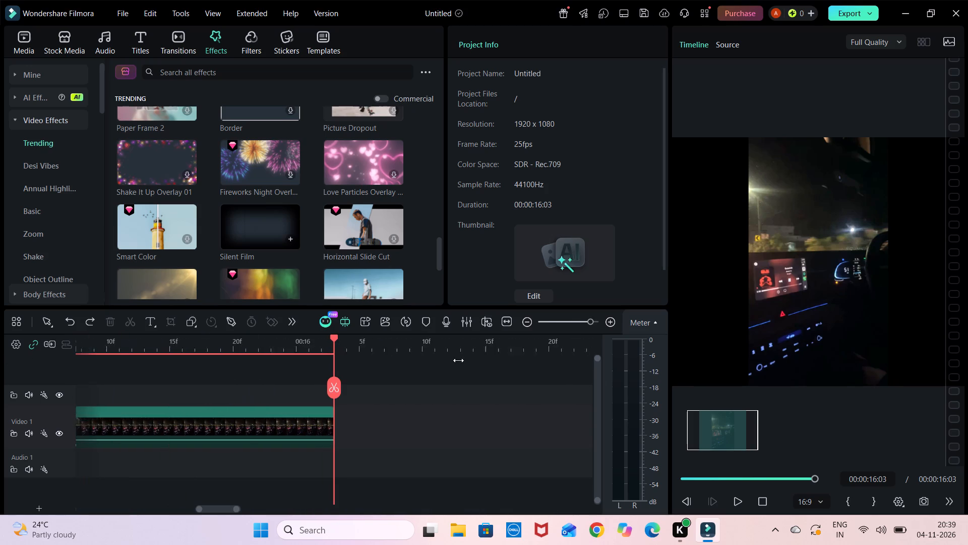
drag(458, 360, 209, 359)
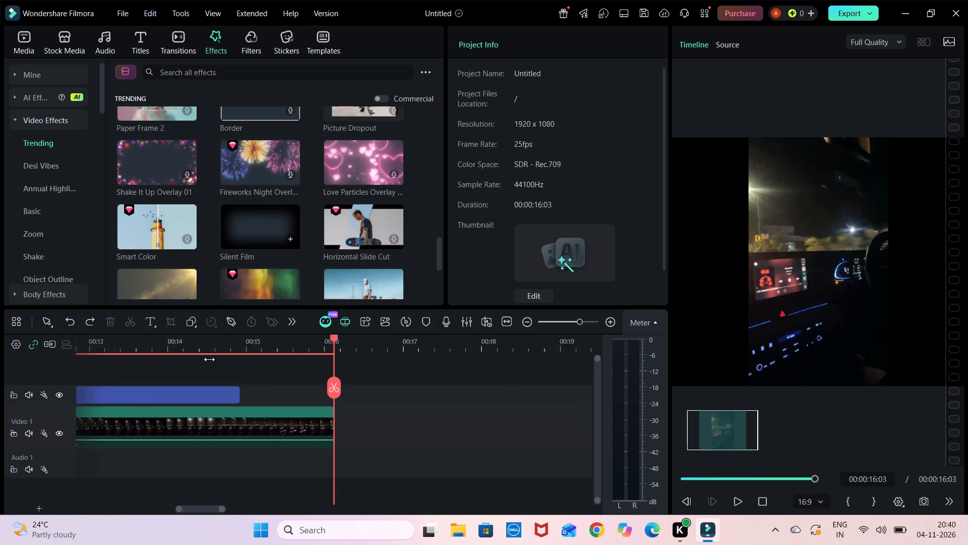
drag(209, 359, 241, 351)
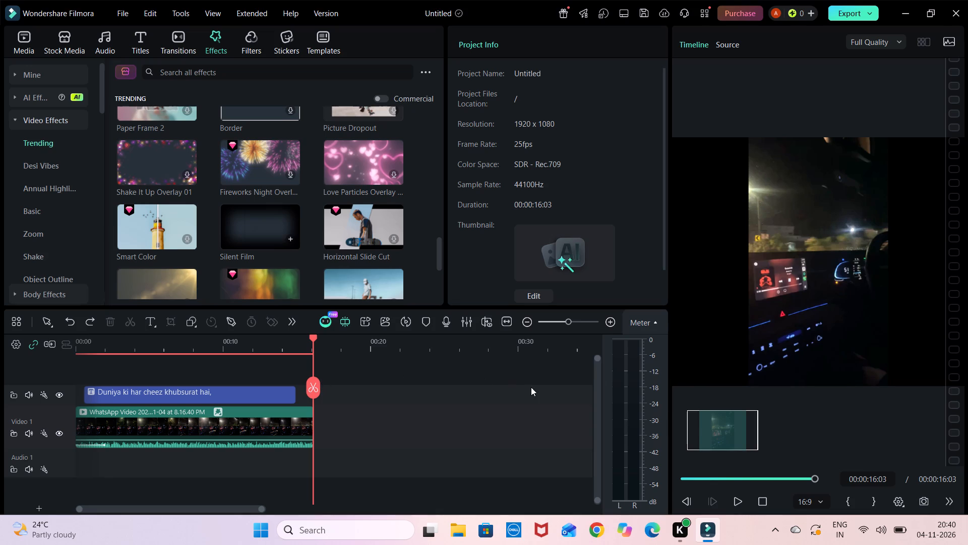
drag(710, 477, 668, 490)
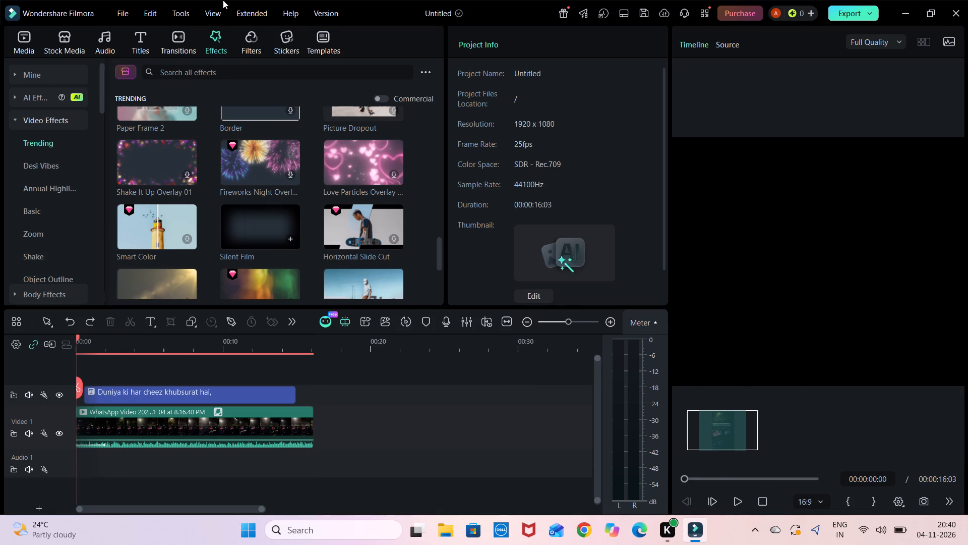
Add the neon "Thanks for Watching" sticker from the Trending stickers to the Video 1 track, directly after the night-drive clip.
click(295, 47)
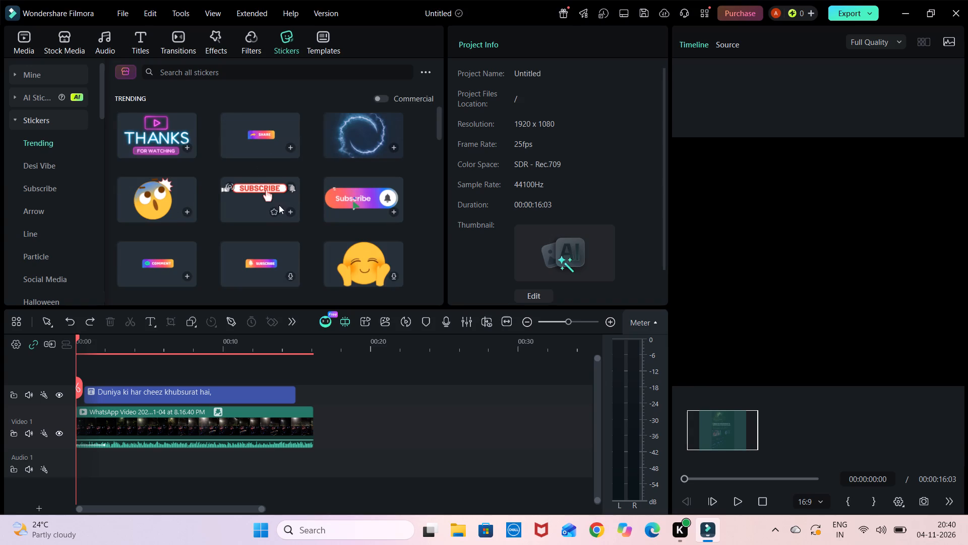
drag(155, 128, 310, 364)
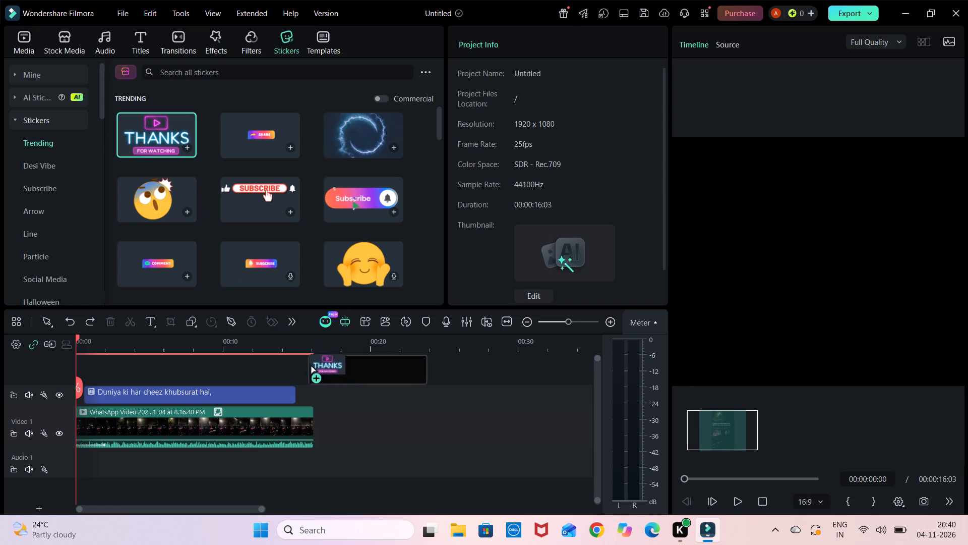
drag(310, 364, 316, 424)
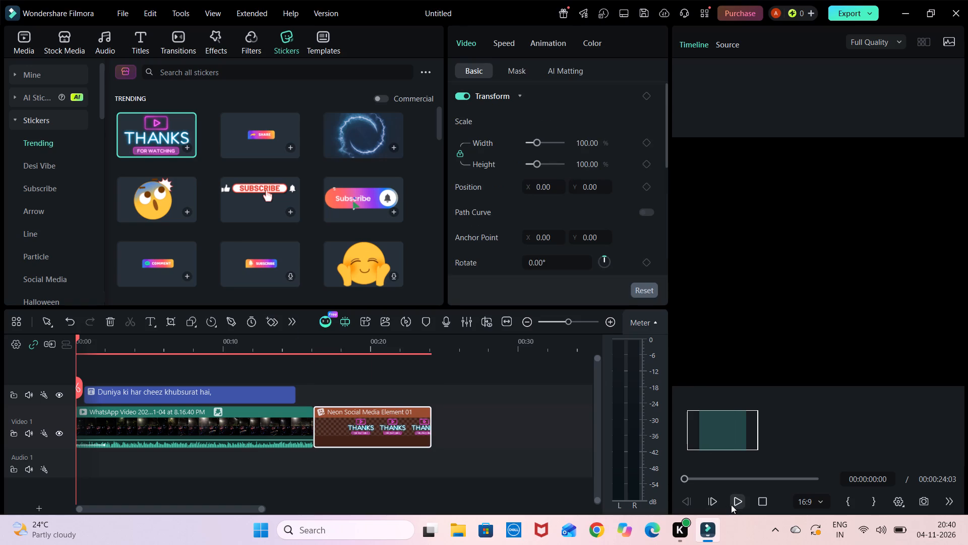
Play the edit from the start to review it with the closing sticker.
click(731, 505)
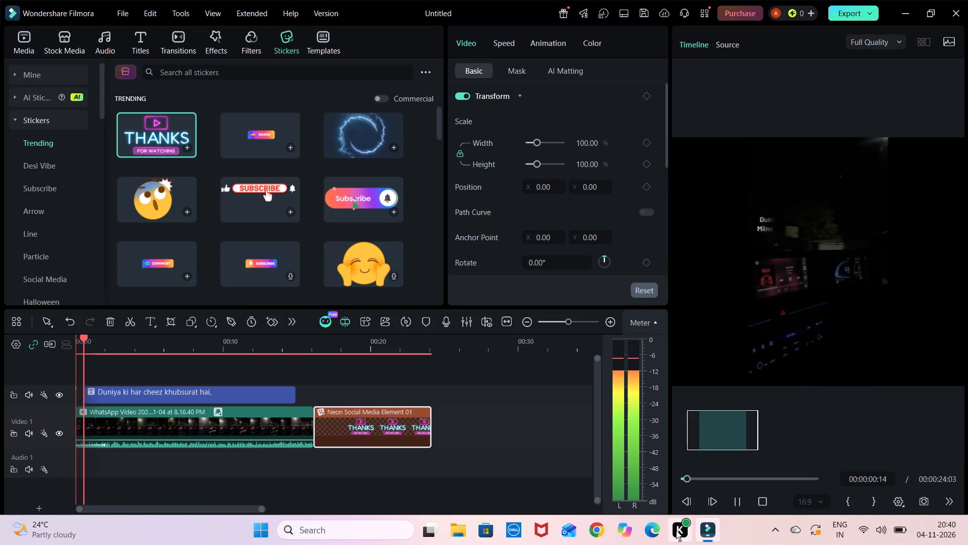
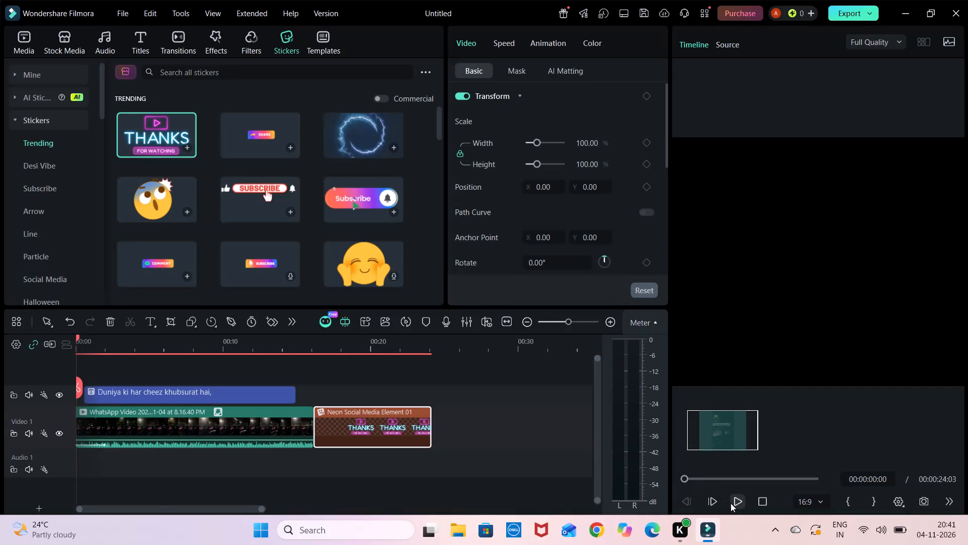
Trim the end of the closing "Thanks for Watching" sticker so it ends at about 00:00:17:14.
click(731, 503)
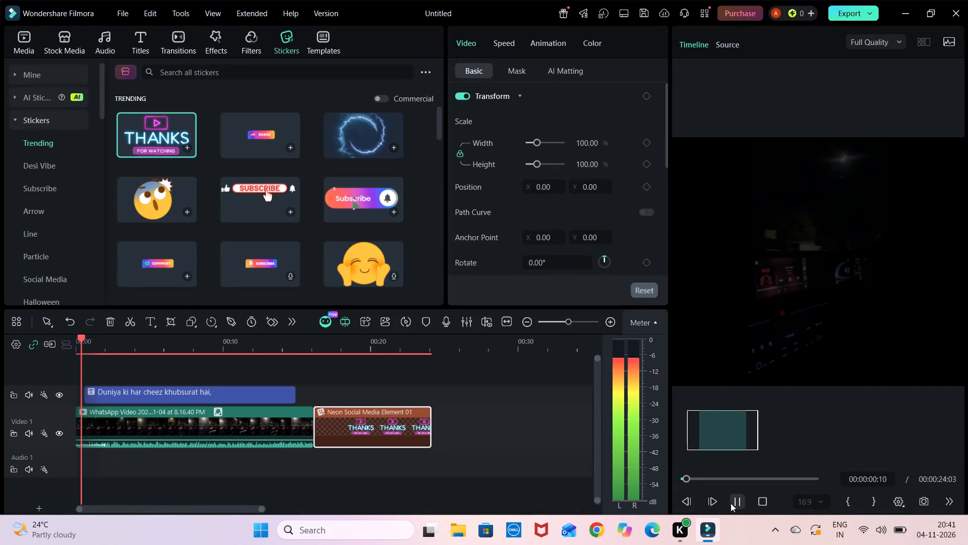
click(430, 424)
drag(430, 424, 359, 427)
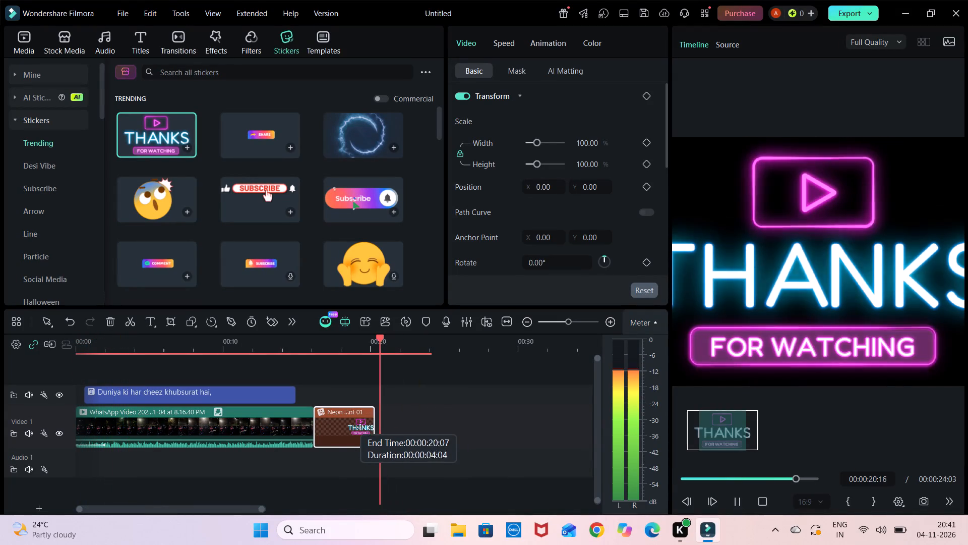
drag(359, 427, 333, 431)
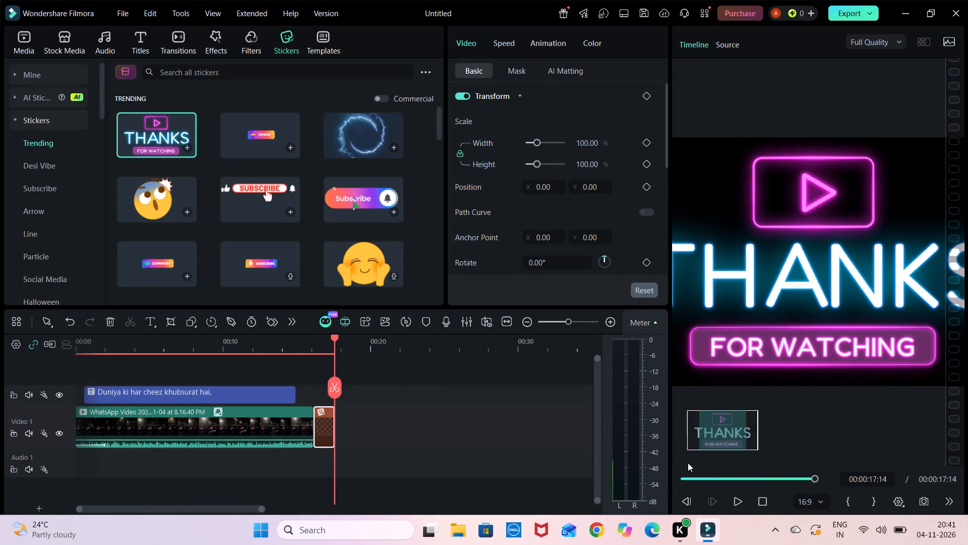
Play the edit from the start to review it with the shortened closing sticker.
click(681, 475)
click(737, 505)
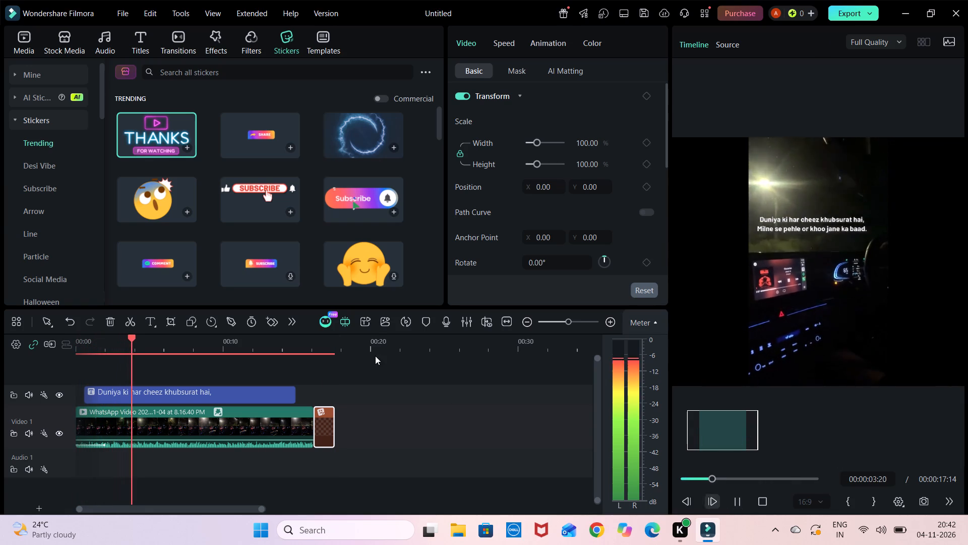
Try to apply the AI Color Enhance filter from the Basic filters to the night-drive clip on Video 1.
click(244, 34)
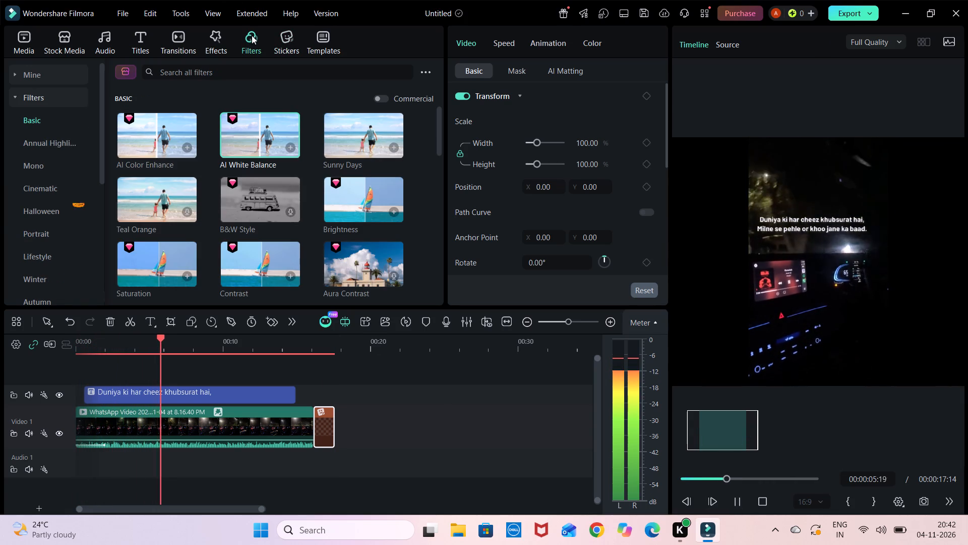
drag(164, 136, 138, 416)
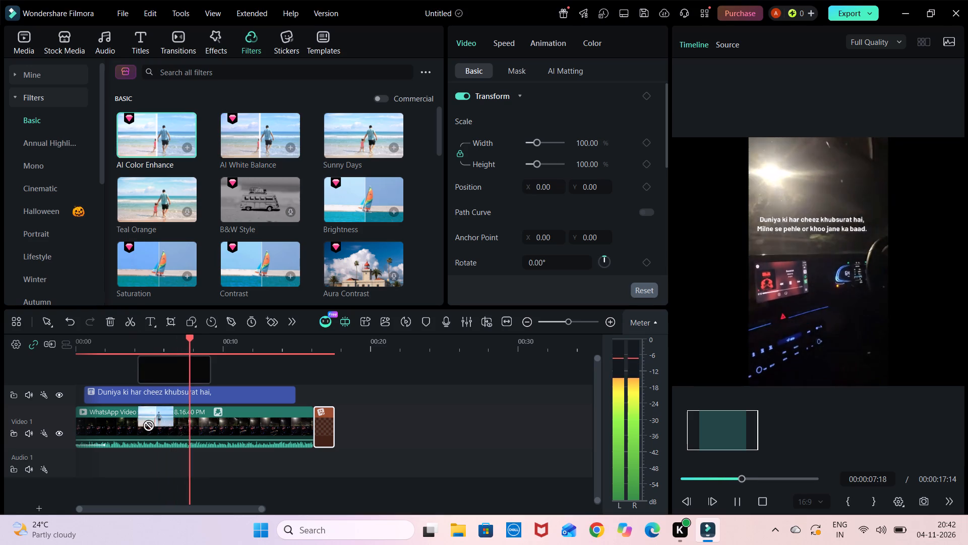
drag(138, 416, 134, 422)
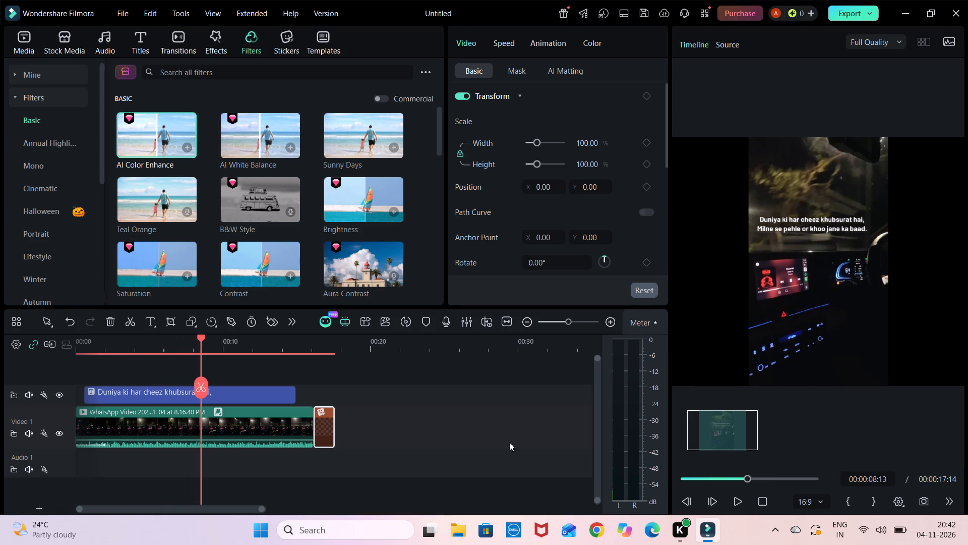
Return the playhead to the start of the timeline and play the edit through to review it.
drag(696, 482, 672, 482)
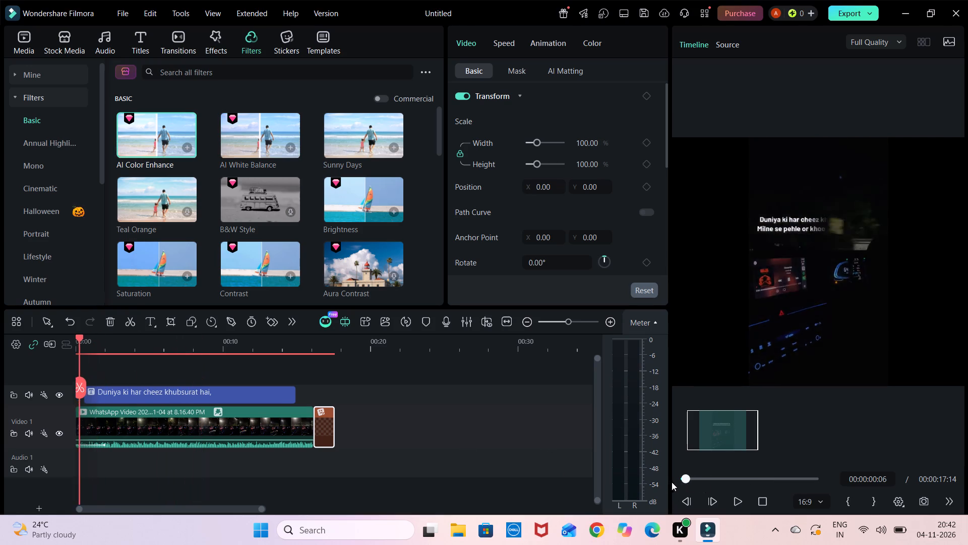
drag(672, 482, 655, 483)
click(744, 503)
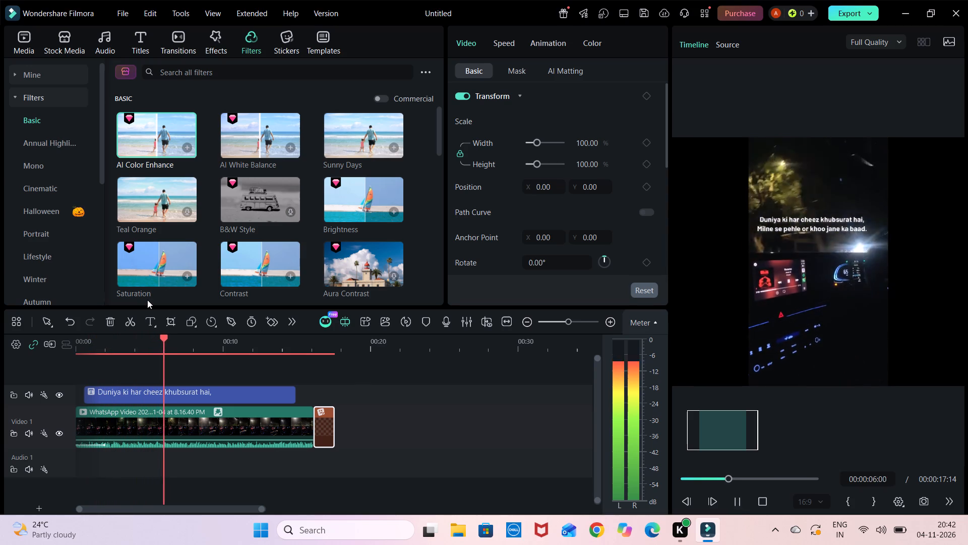
Browse the Trending music for a background track and preview "O Sajana - AI Music".
click(106, 43)
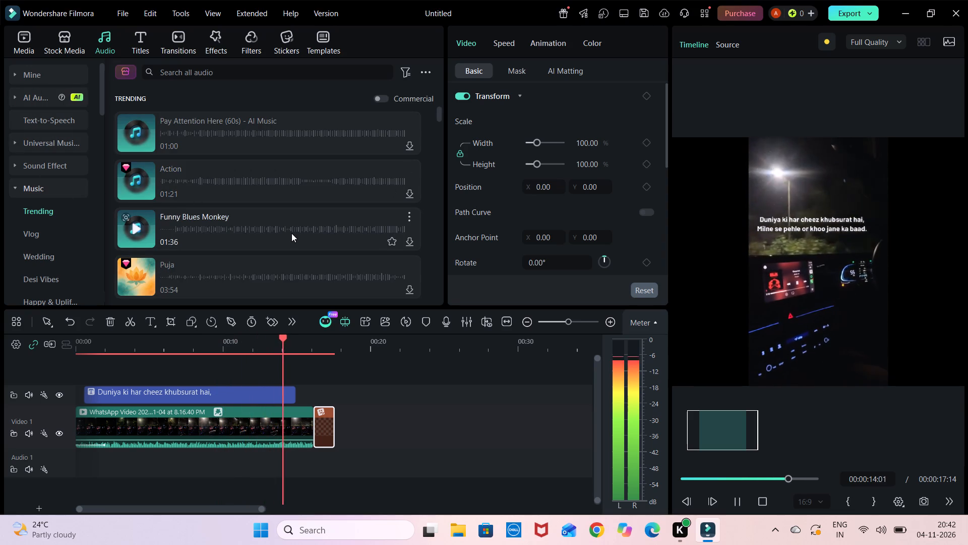
scroll(291, 233, down, 1)
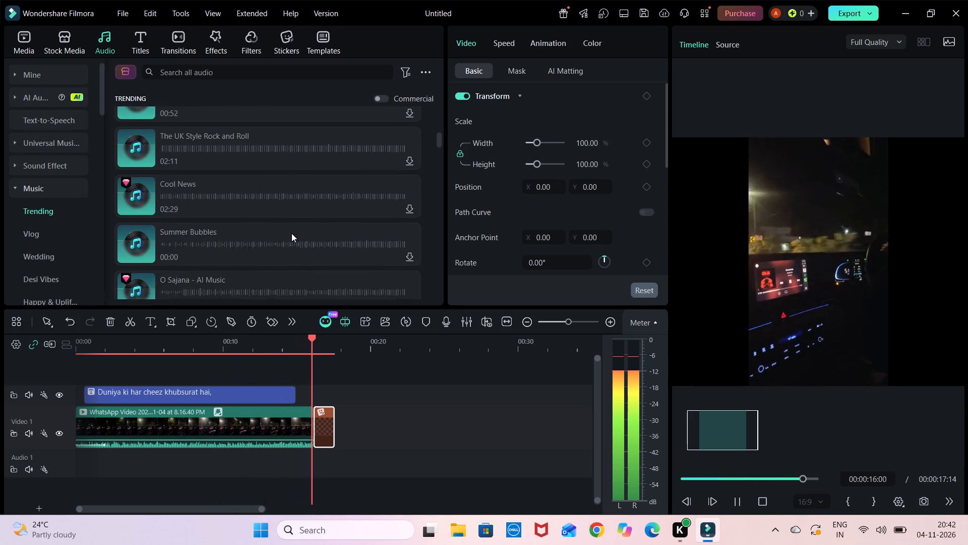
scroll(291, 233, down, 1)
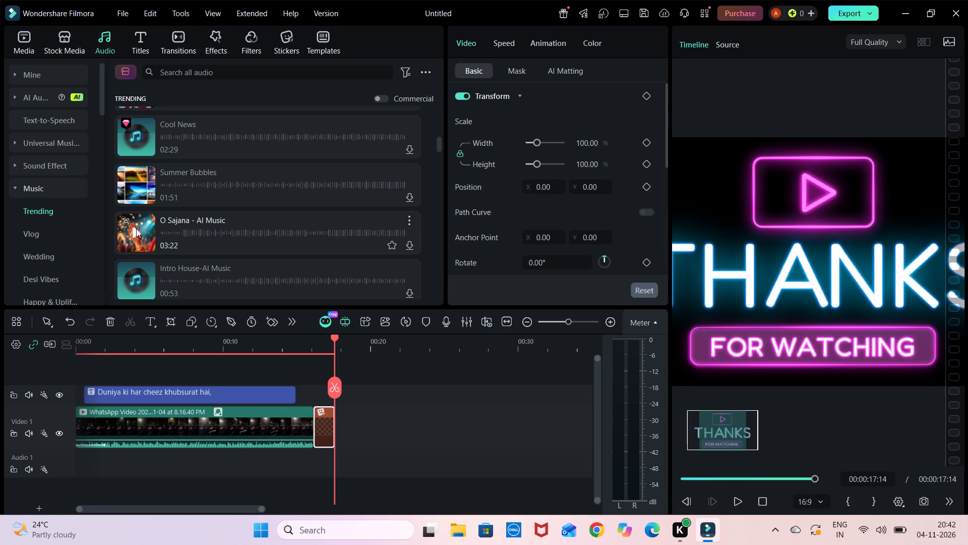
click(134, 228)
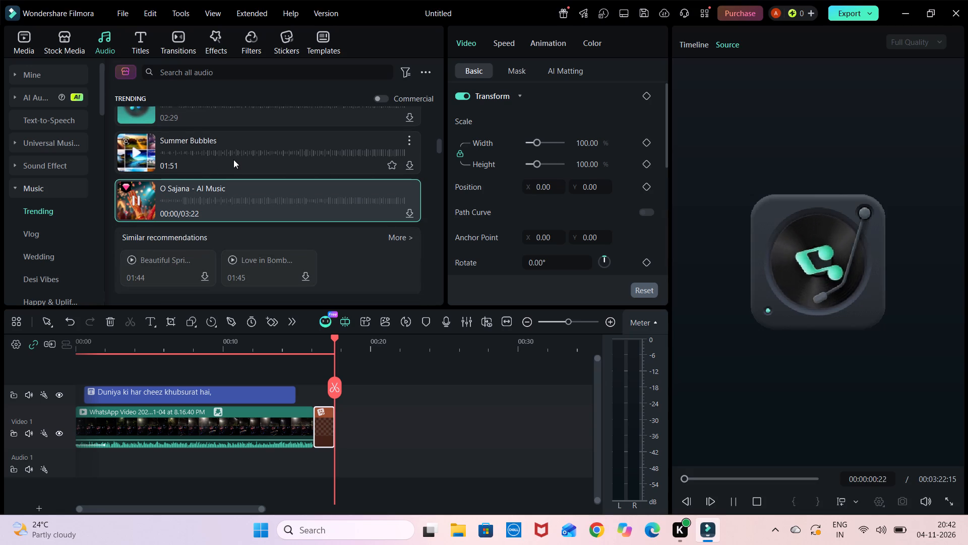
scroll(233, 159, up, 1)
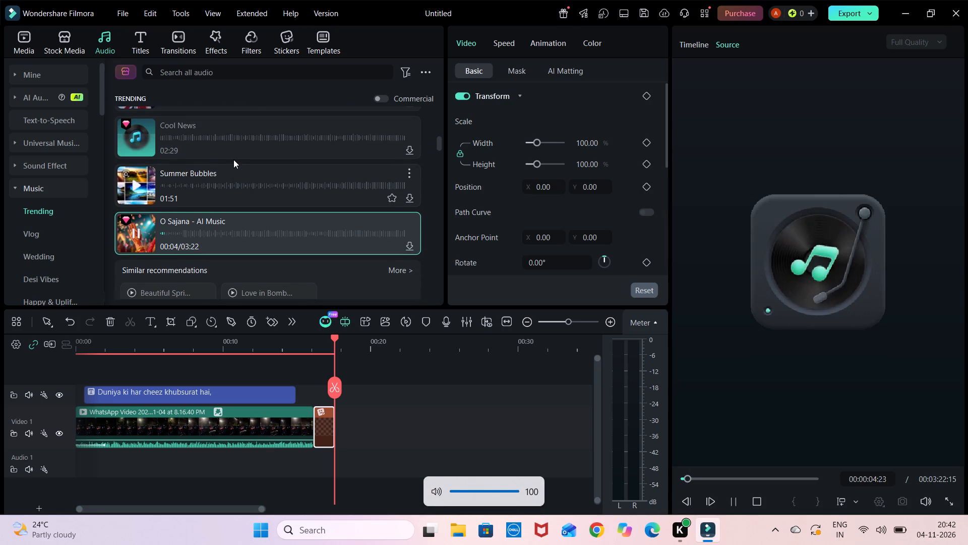
scroll(208, 172, up, 3)
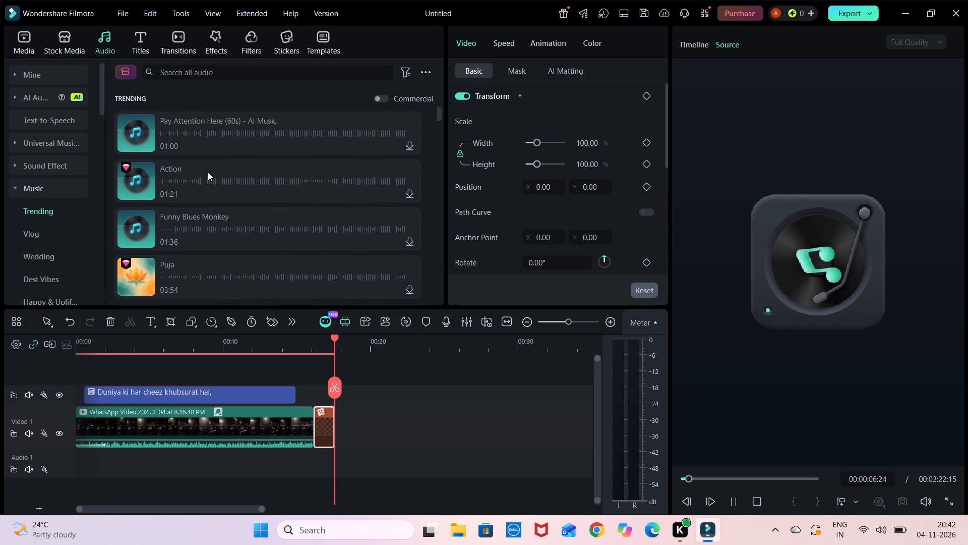
scroll(208, 172, up, 2)
Search the audio library for "starboy".
click(234, 71)
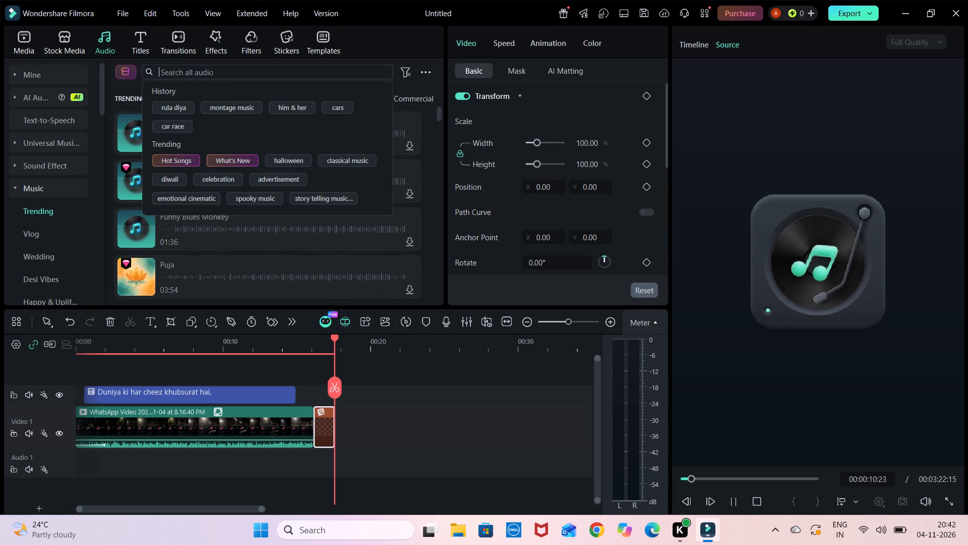
key(s)
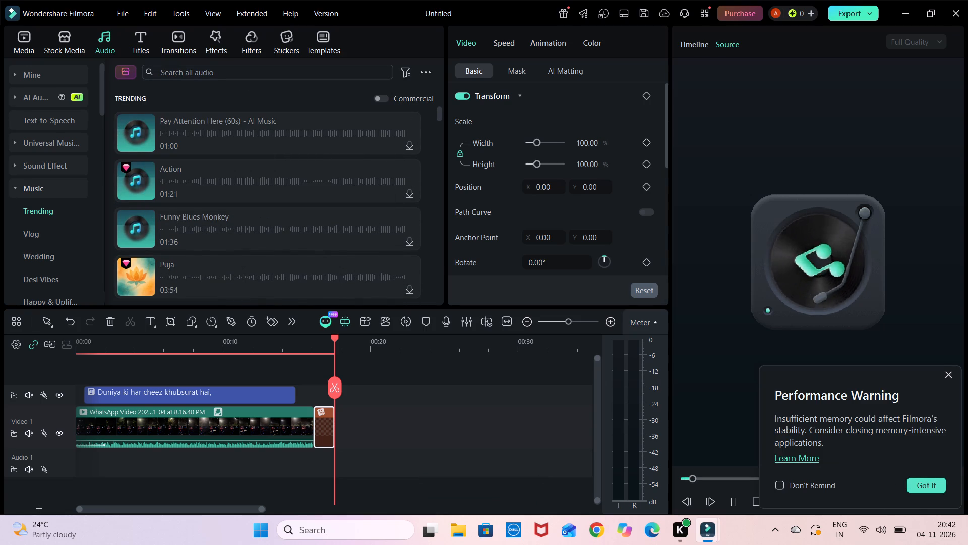
text(ss)
click(216, 70)
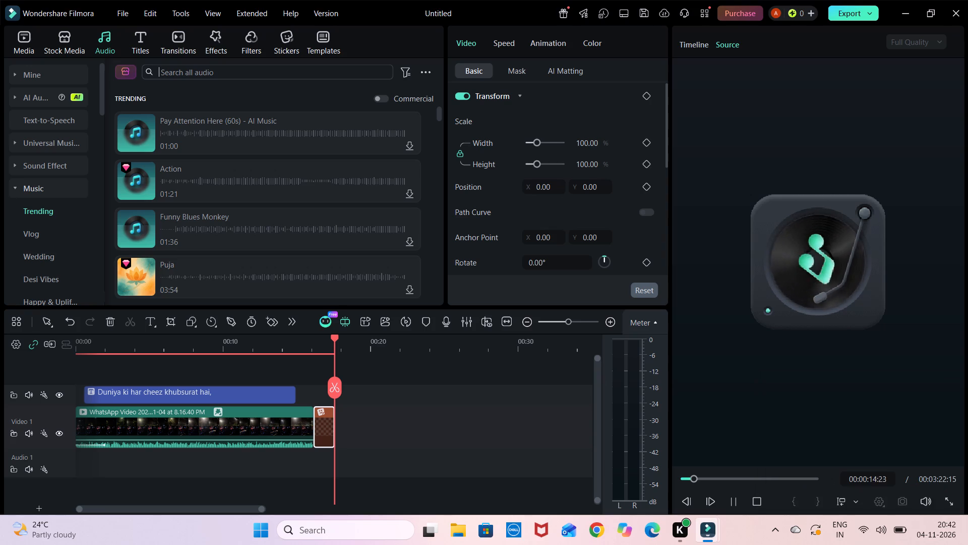
key(s)
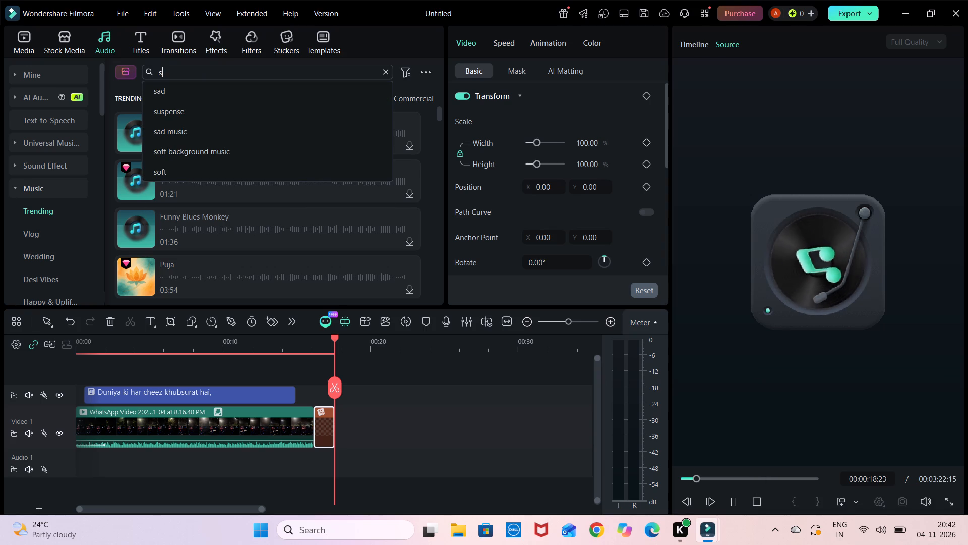
text(tar)
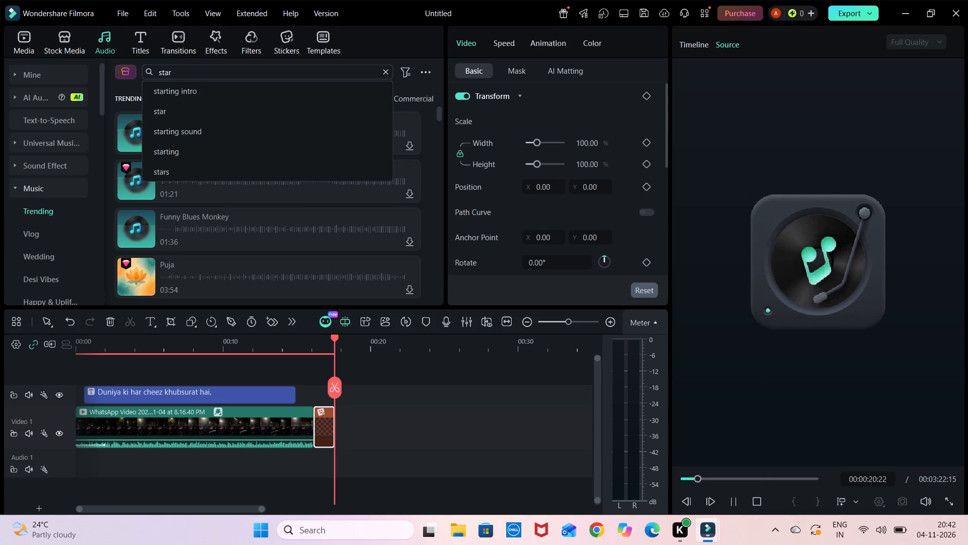
text(boy)
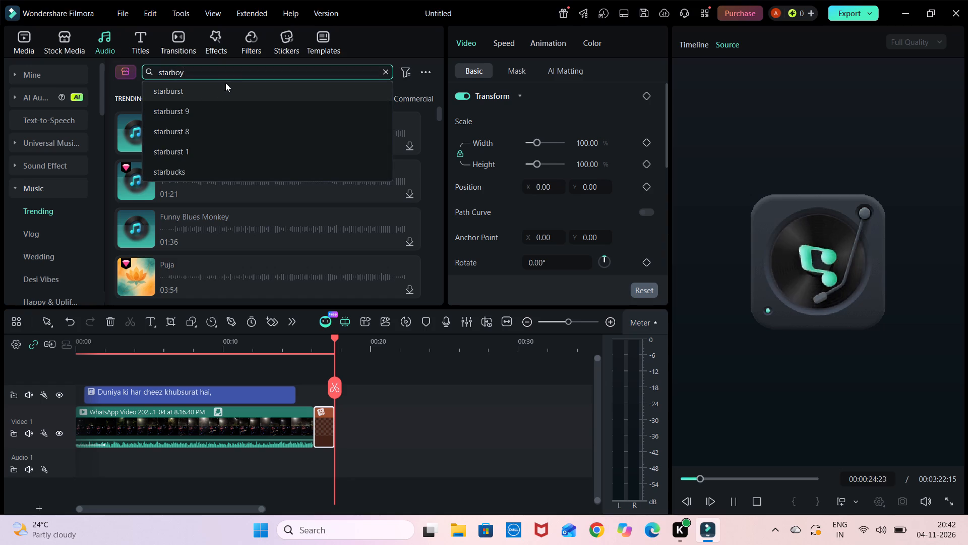
key(Return)
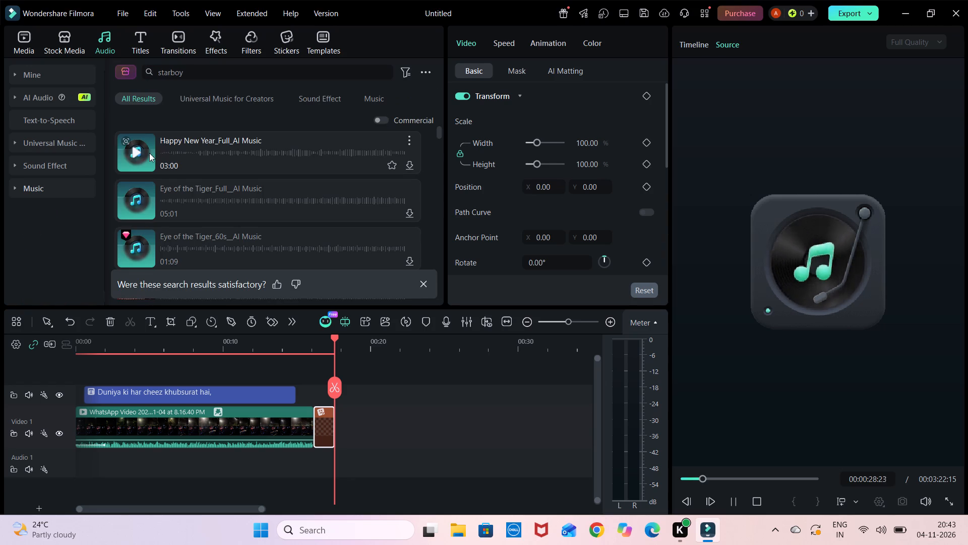
Preview the full Happy New Year, both Eye of the Tiger, Inside The Octagon 60S and Storm The Mother Board 30S tracks.
click(137, 150)
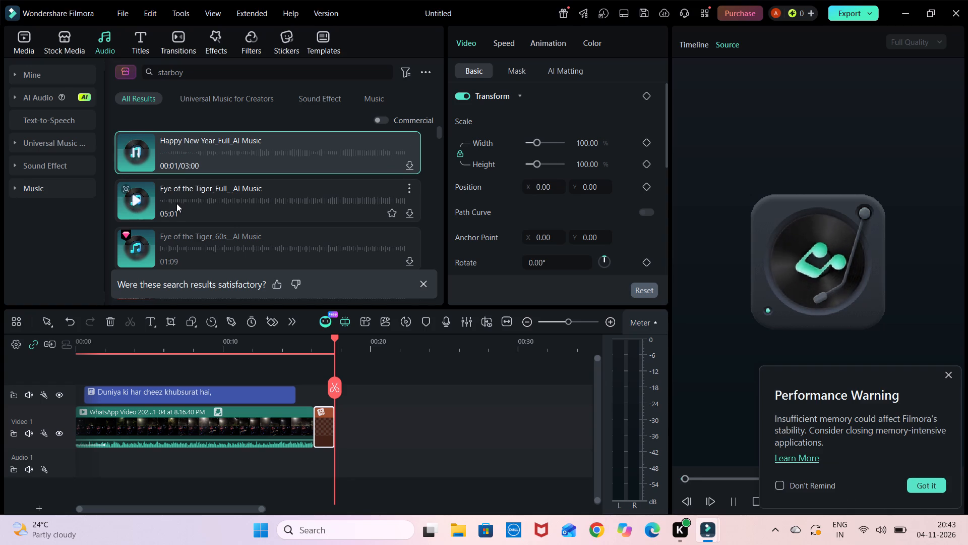
scroll(236, 196, down, 1)
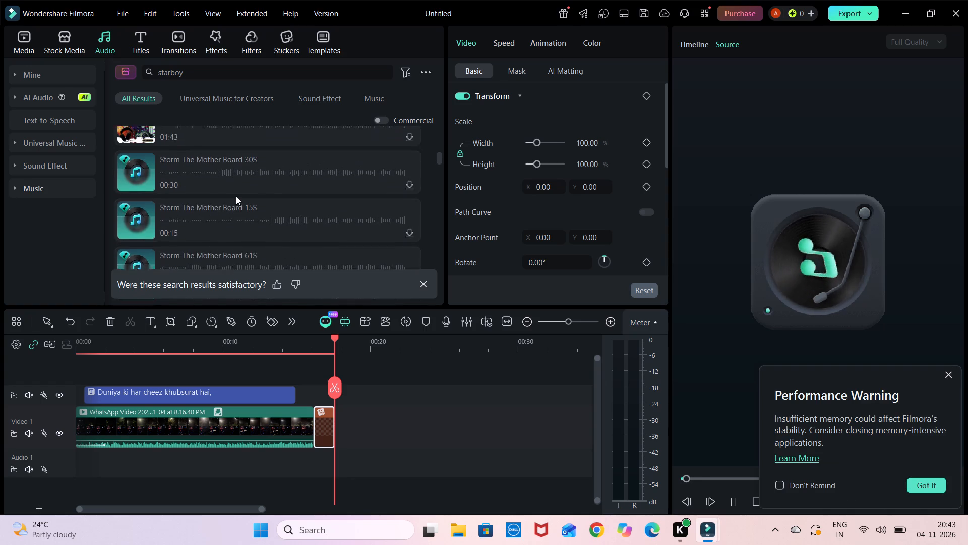
scroll(236, 196, down, 1)
scroll(236, 196, up, 2)
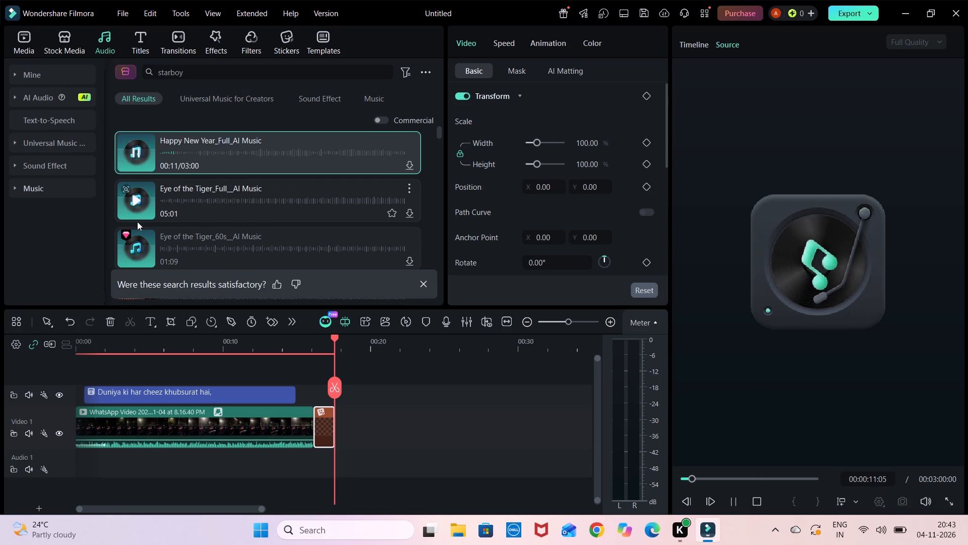
click(138, 200)
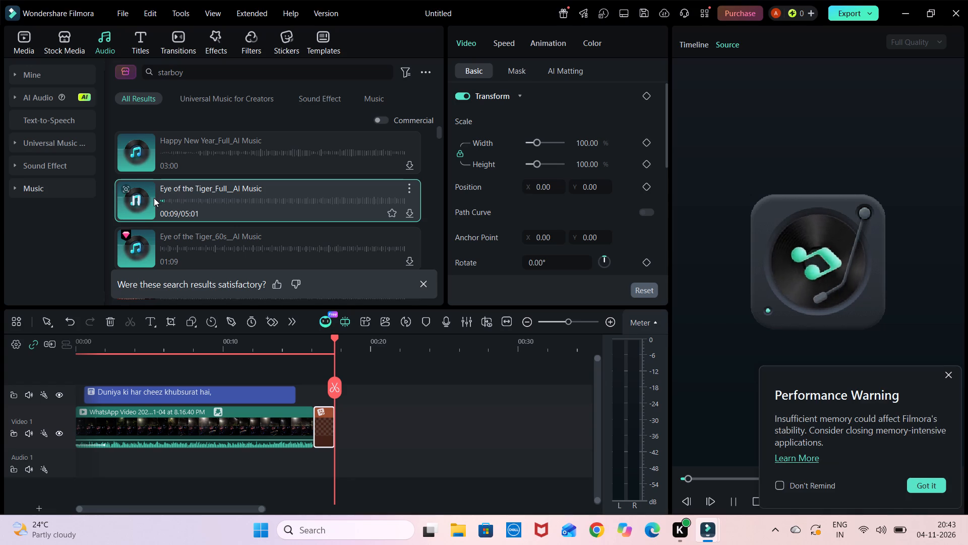
click(942, 371)
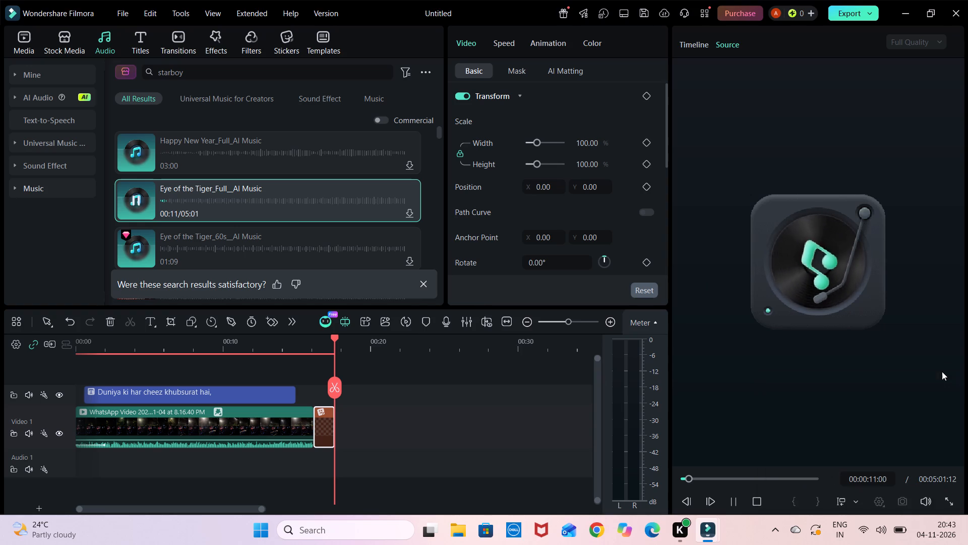
click(134, 247)
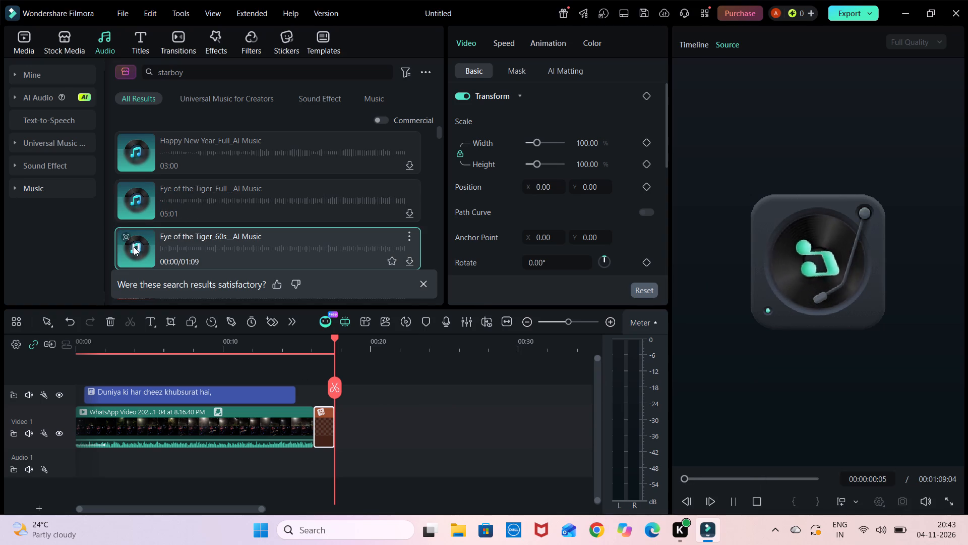
scroll(134, 247, down, 1)
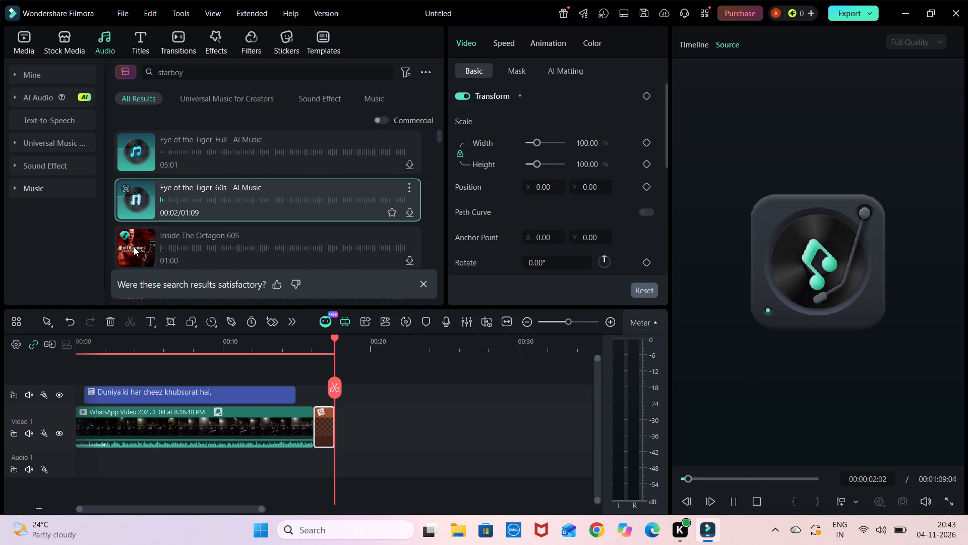
scroll(134, 247, down, 1)
click(135, 207)
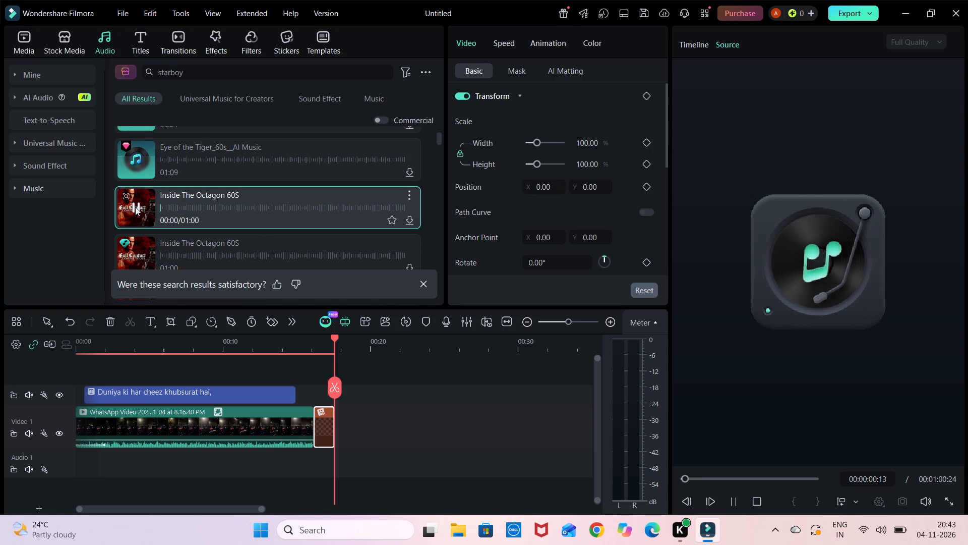
scroll(135, 207, down, 1)
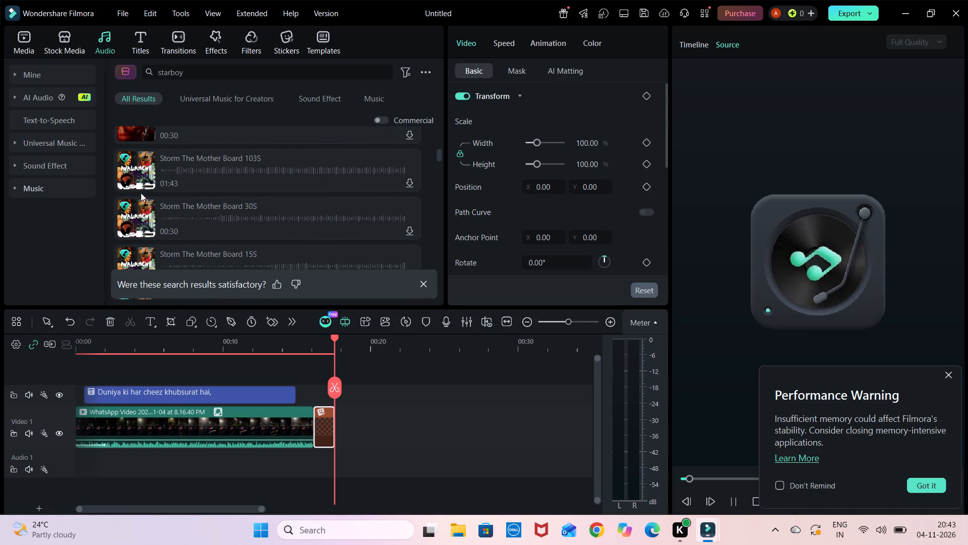
click(134, 215)
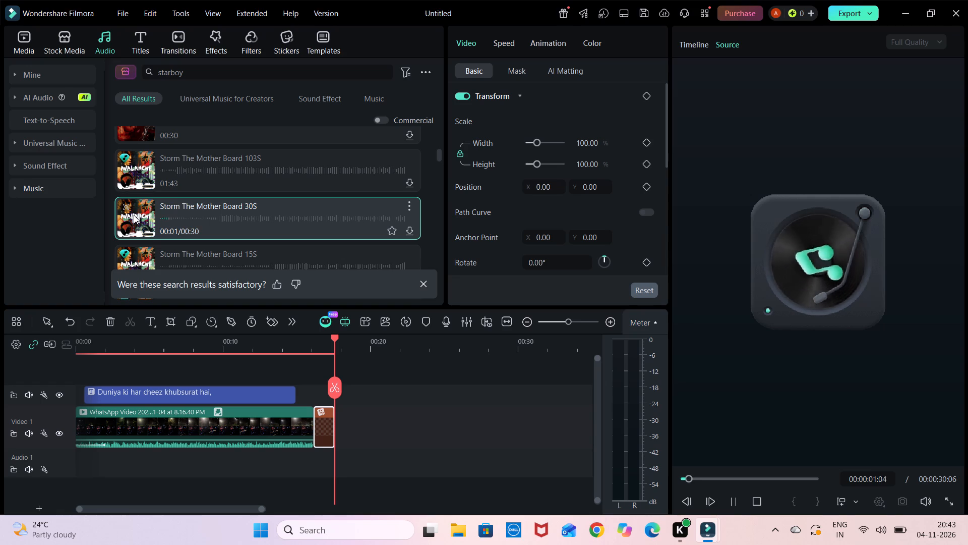
Browse the Trending universal music and preview Thats All It Took 191S, Smooth Like That 118S and Go Big Or Go Home 161S.
click(52, 136)
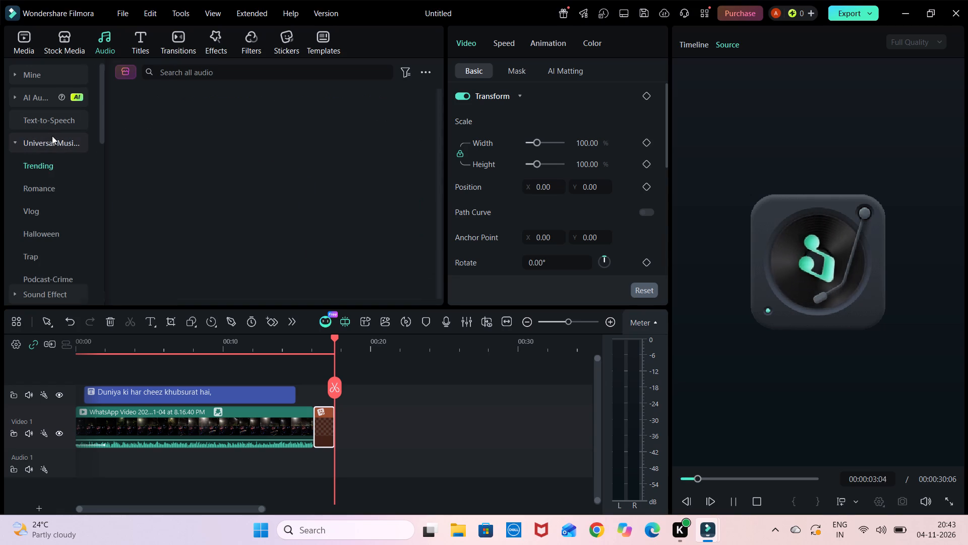
click(40, 167)
click(133, 134)
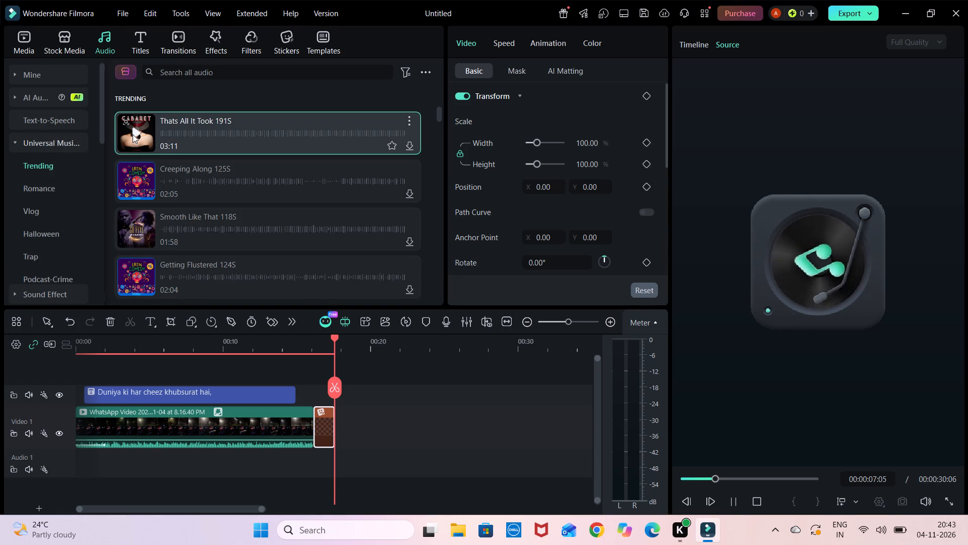
scroll(133, 134, down, 1)
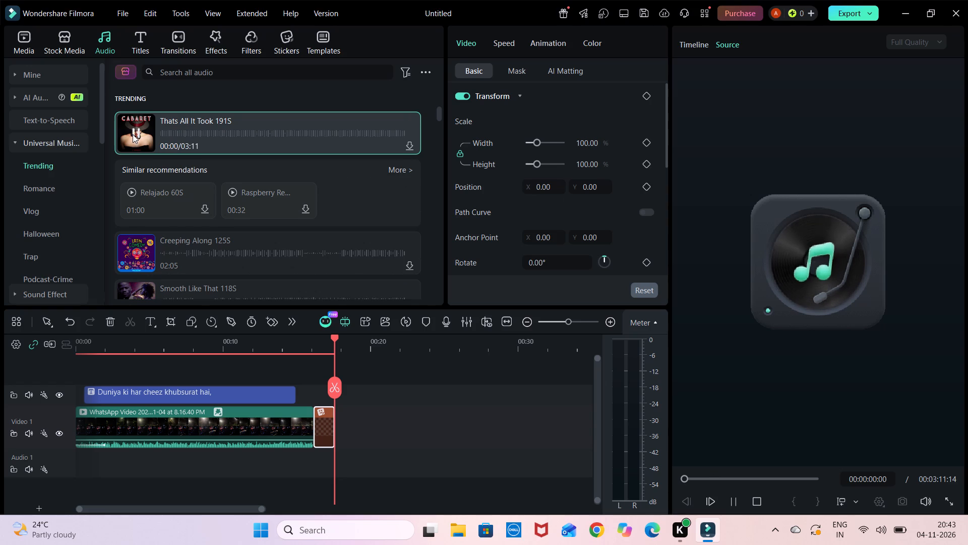
scroll(133, 134, down, 1)
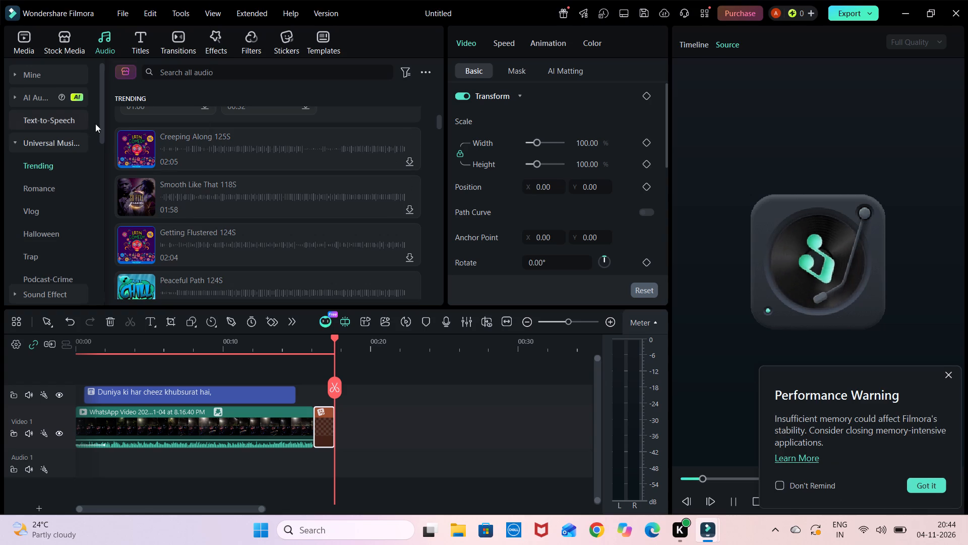
click(135, 195)
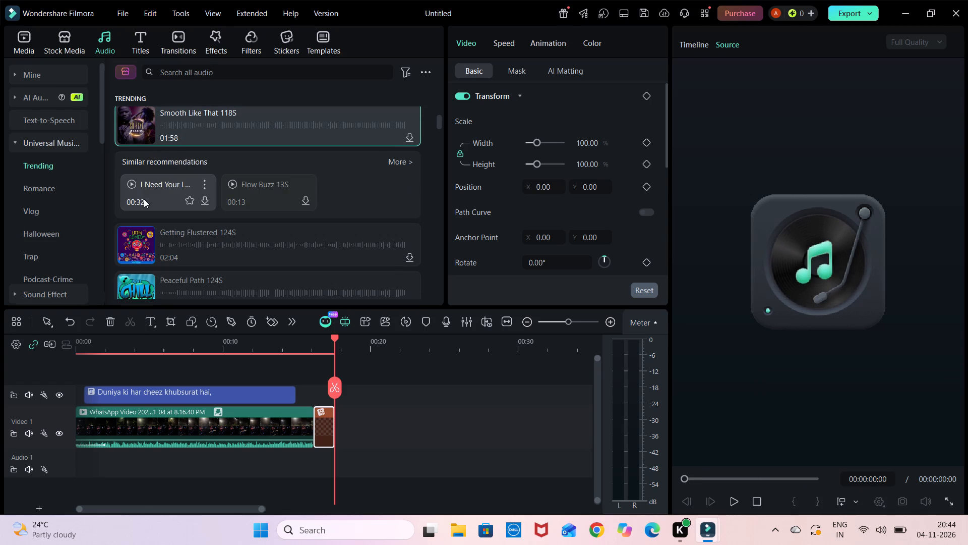
scroll(183, 223, down, 1)
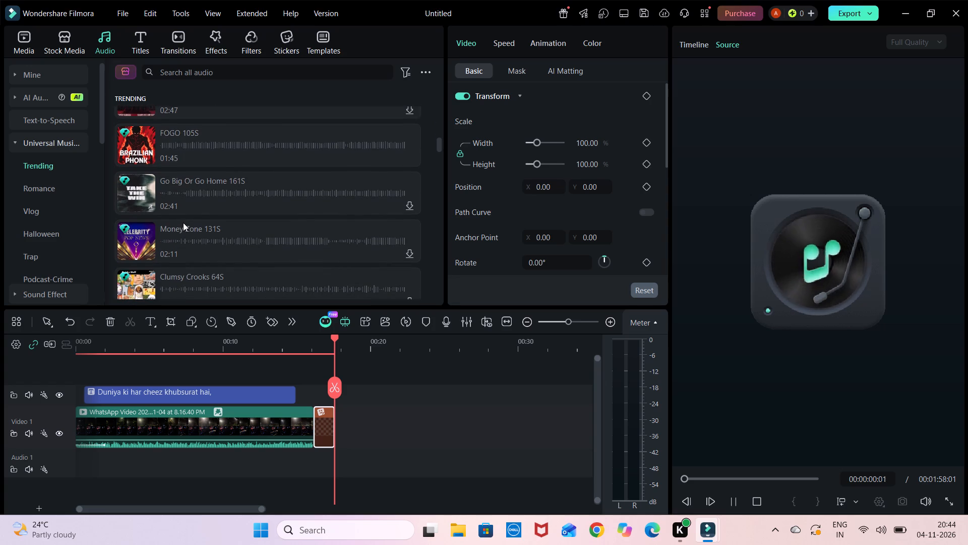
scroll(183, 223, down, 1)
click(134, 192)
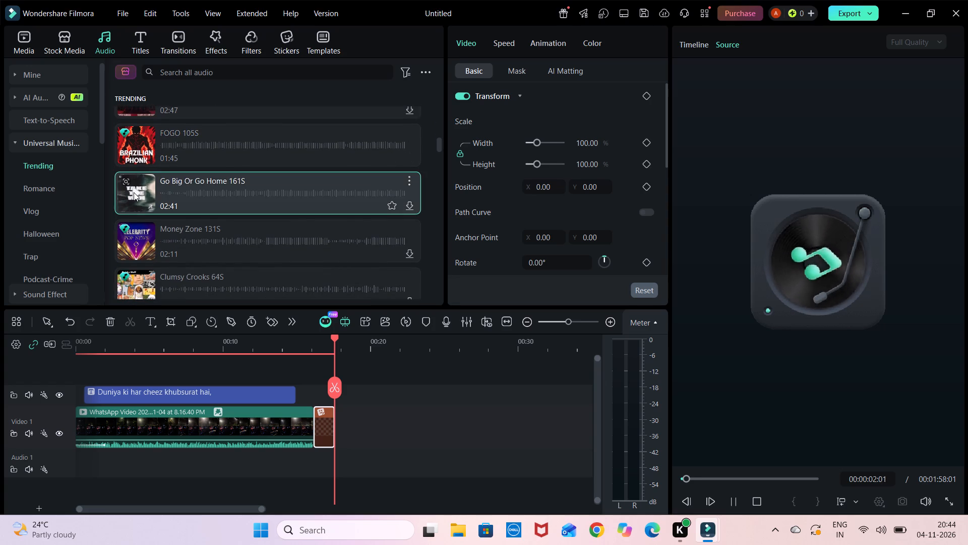
Search the audio library for "phonk".
click(224, 69)
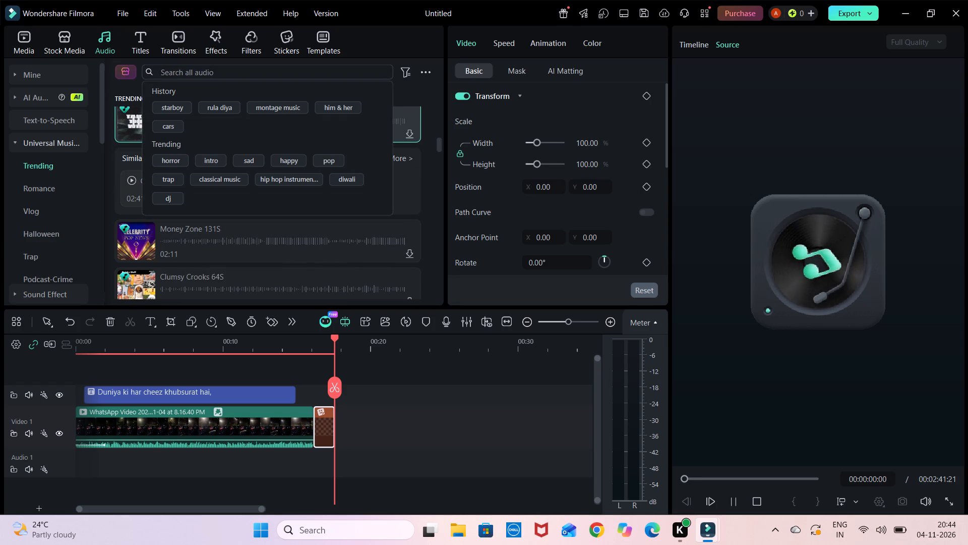
text(ph)
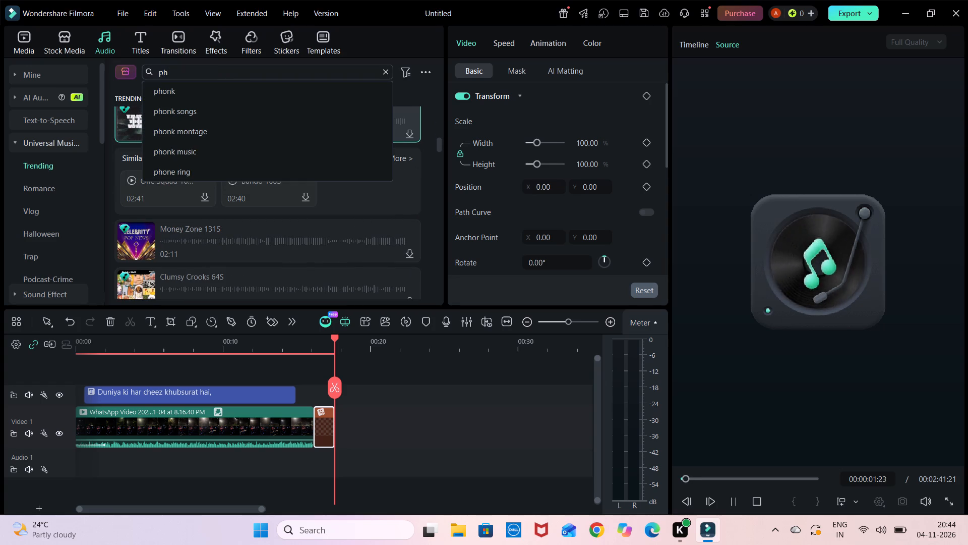
click(221, 89)
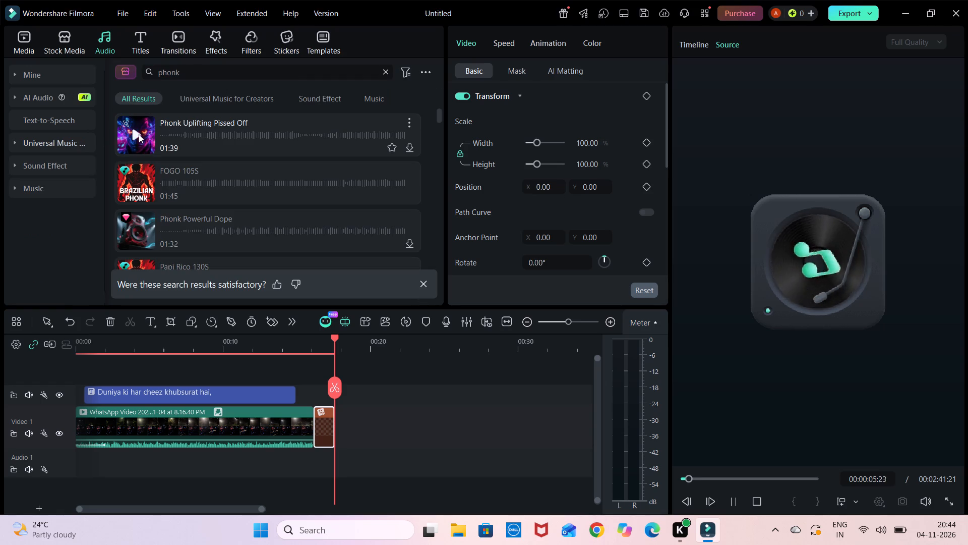
Preview the Phonk Uplifting Pissed Off, FOGO 105S, Phonk Powerful Dope, Papi Rico 130S and Phonk Rock Rhythm tracks.
click(135, 133)
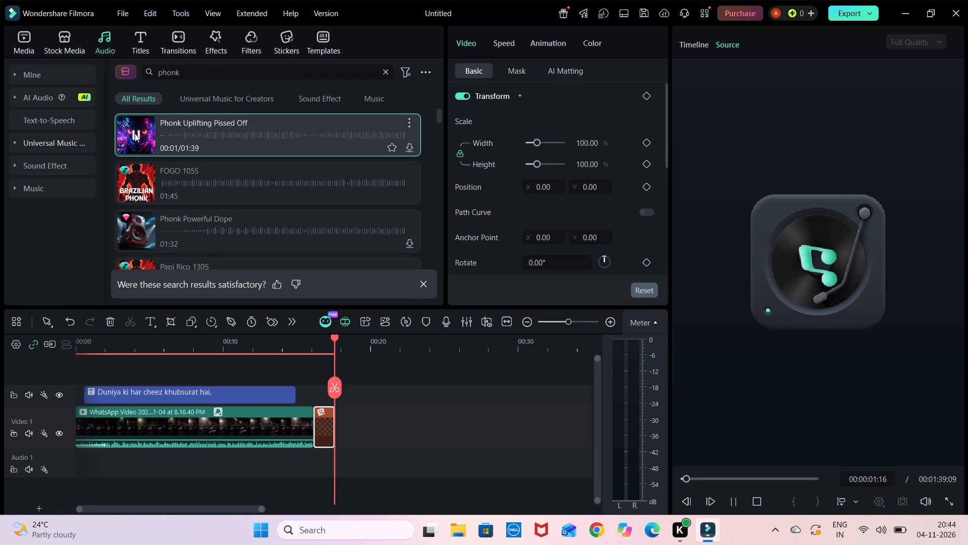
click(137, 183)
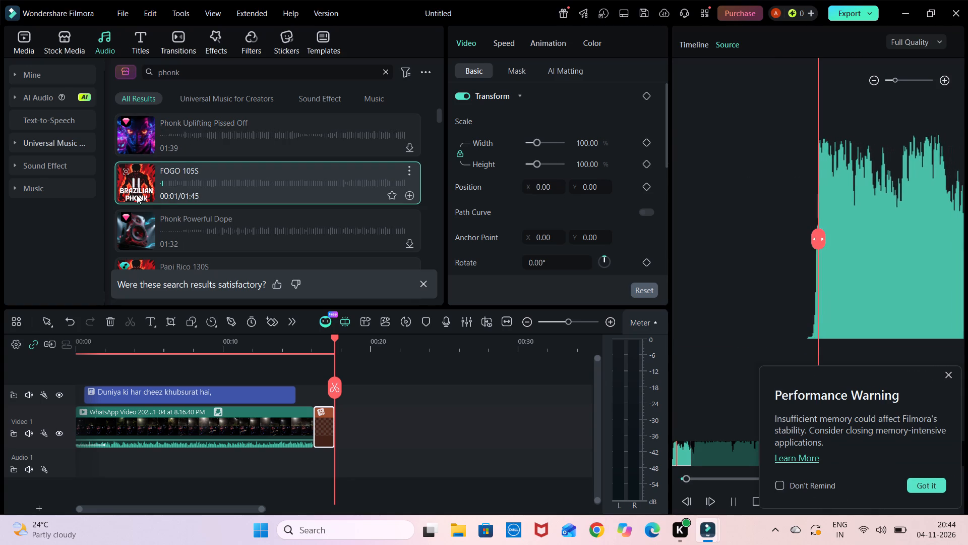
click(137, 227)
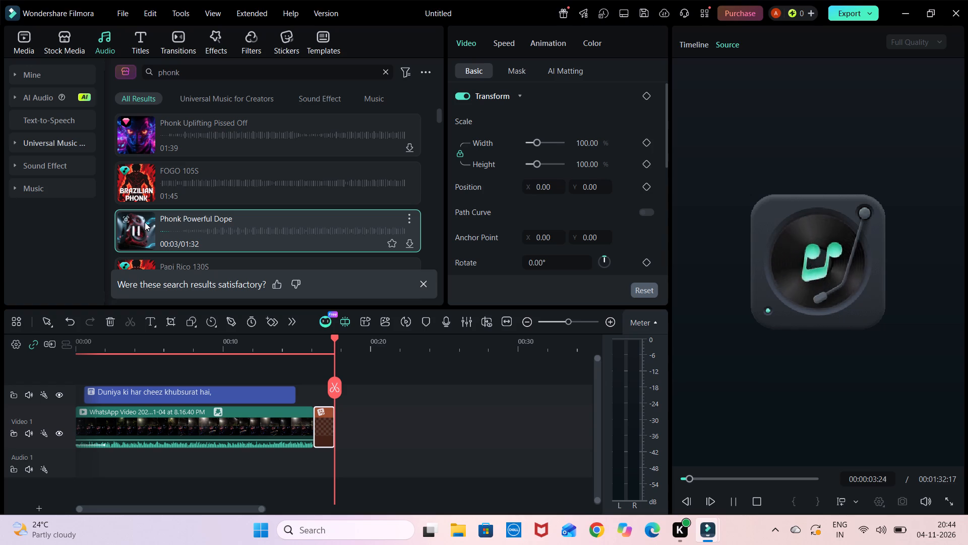
scroll(146, 222, down, 1)
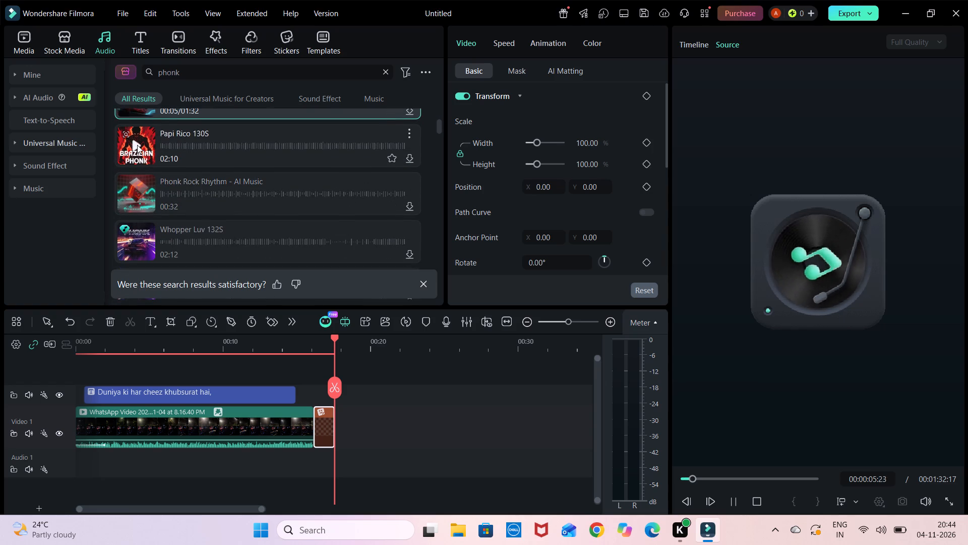
click(137, 145)
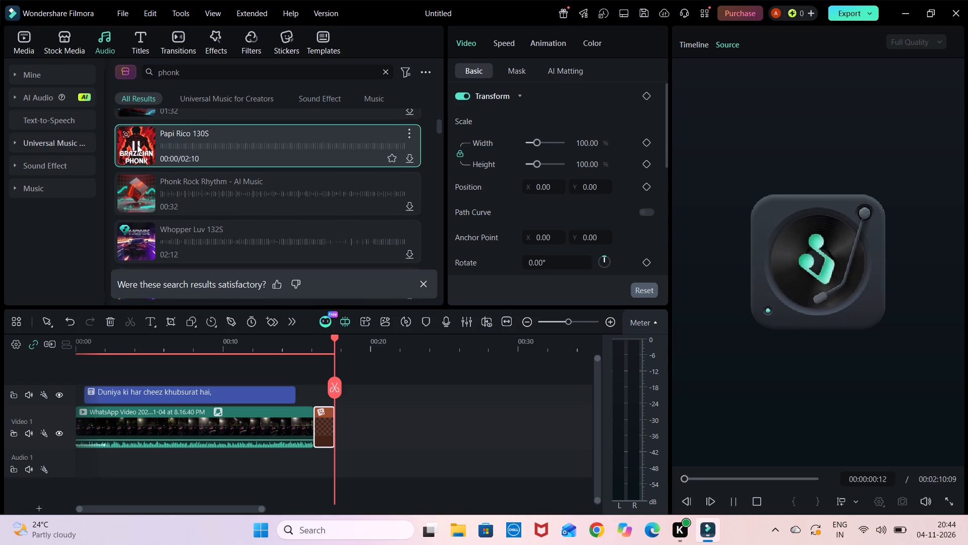
click(135, 194)
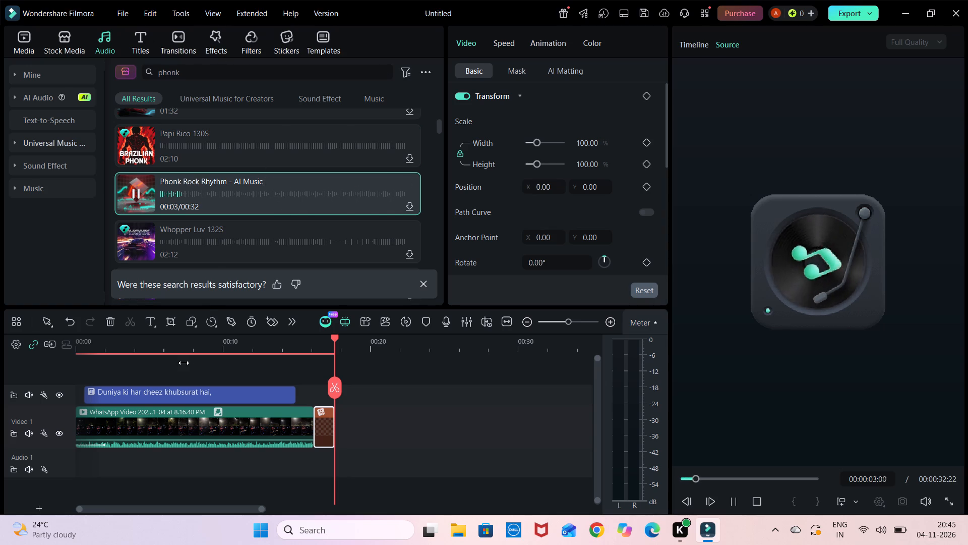
Select the night-drive video clip and play the edit through from the start to review it.
click(176, 413)
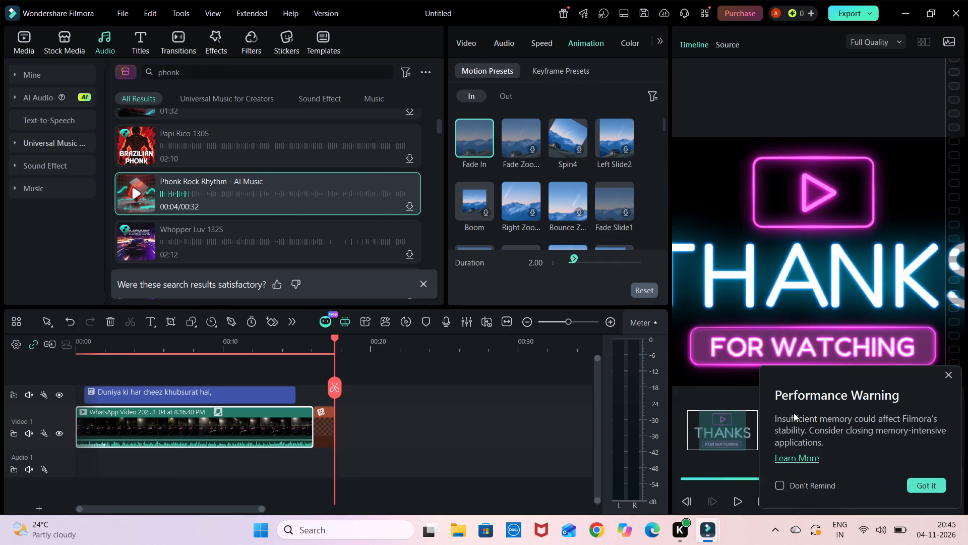
click(947, 369)
ctrl+scroll(947, 369, down, 4)
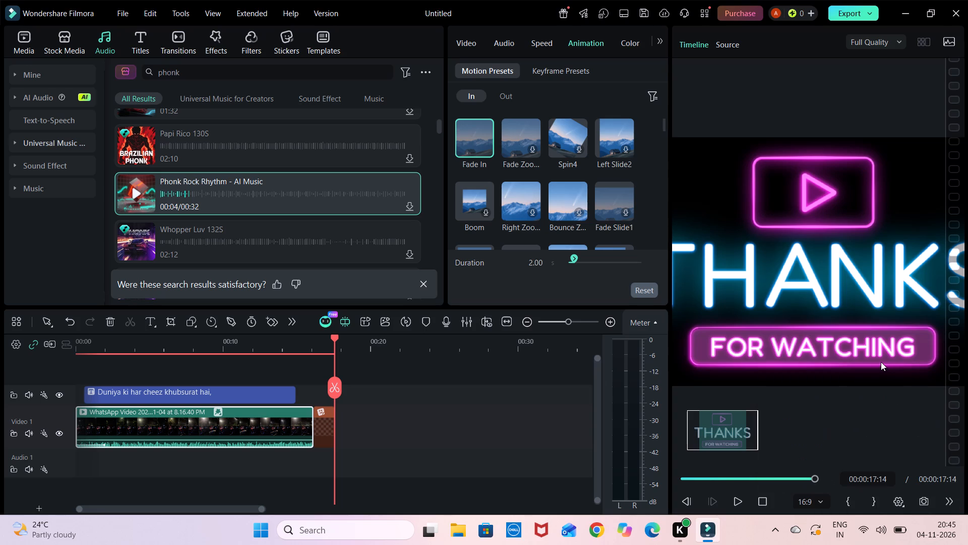
ctrl+scroll(881, 362, down, 6)
ctrl+scroll(881, 362, up, 4)
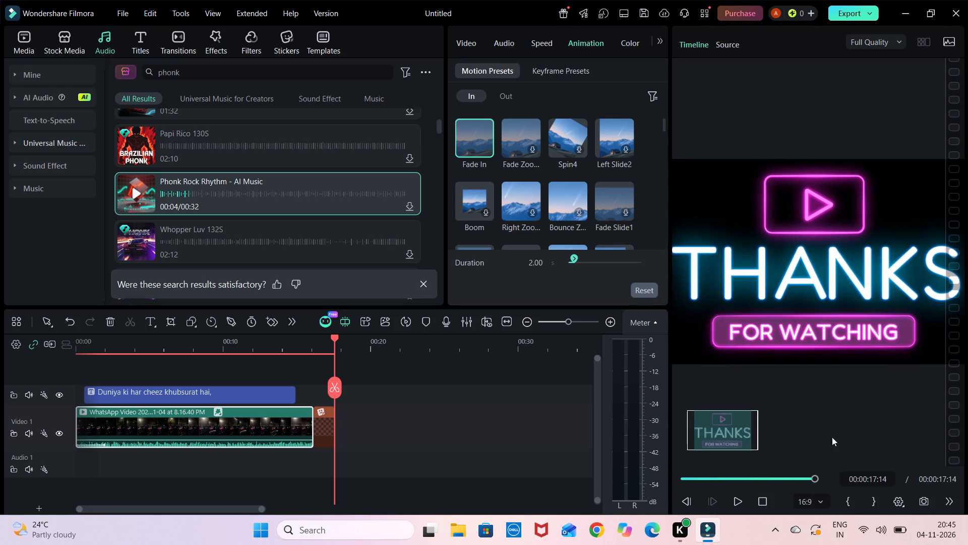
drag(808, 478, 668, 471)
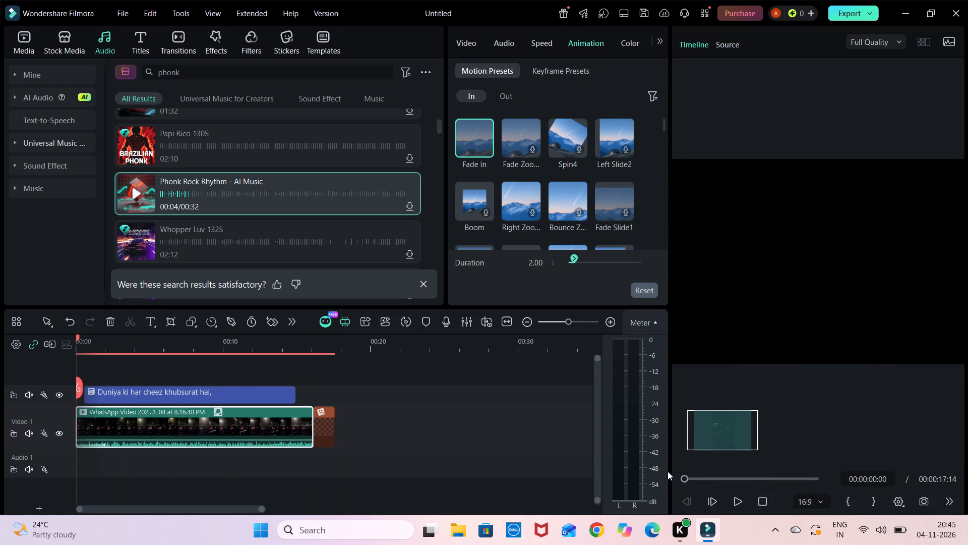
click(735, 497)
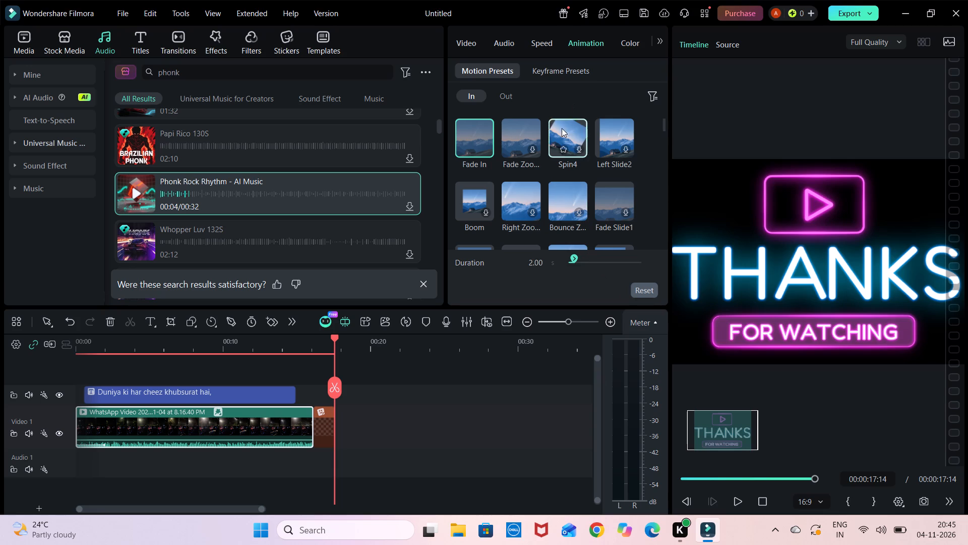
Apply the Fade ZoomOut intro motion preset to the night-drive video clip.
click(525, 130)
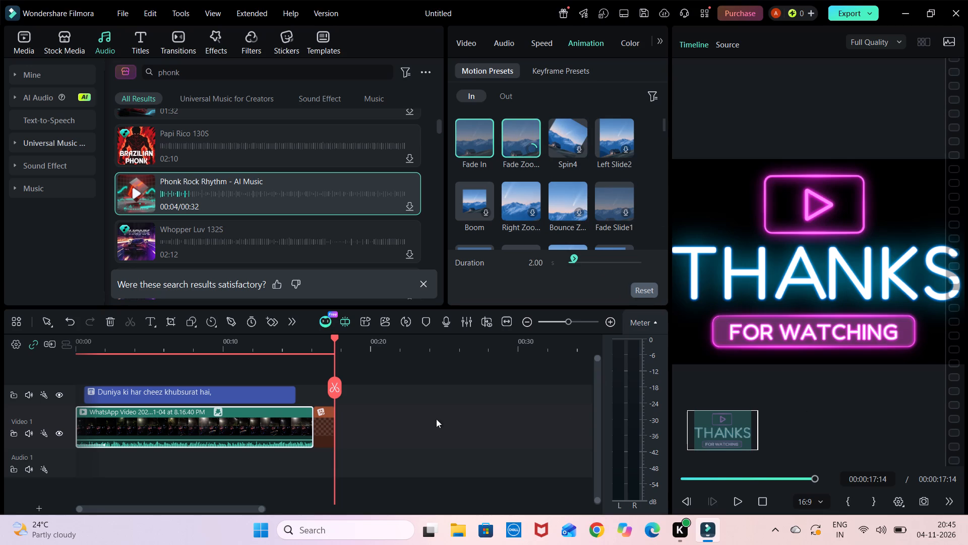
Delete the thanks-for-watching sticker at the end of the video track.
click(324, 429)
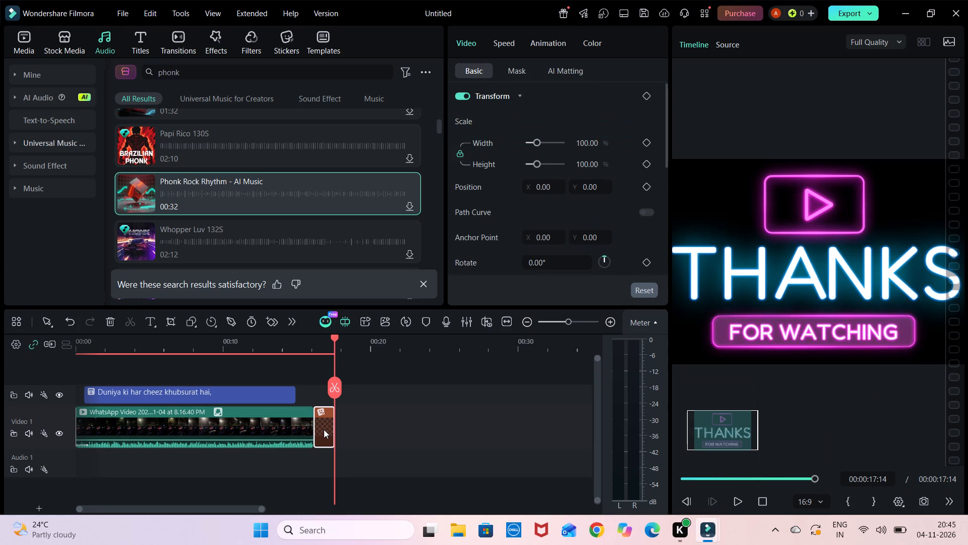
key(Delete)
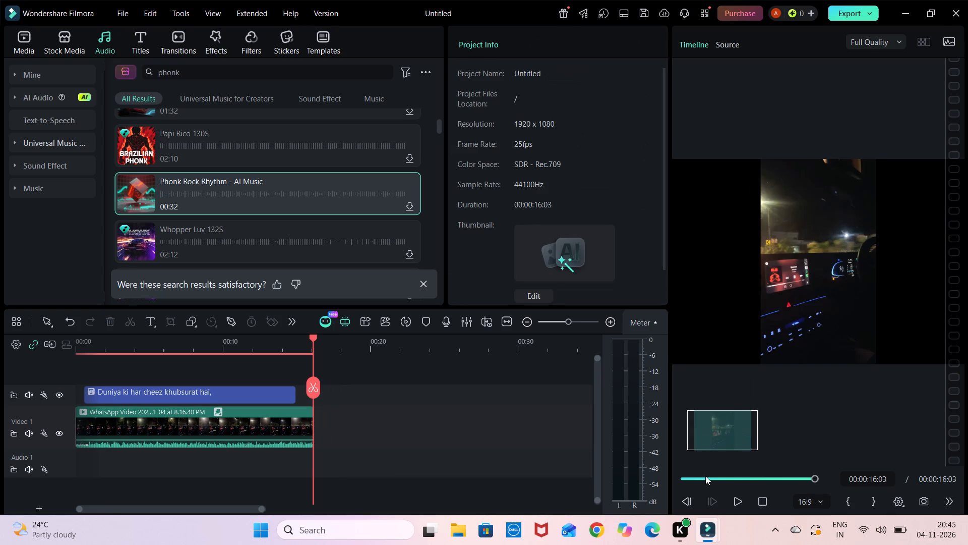
Replay the opening from the start of the timeline several times to check the clip's intro animation.
drag(693, 482, 674, 482)
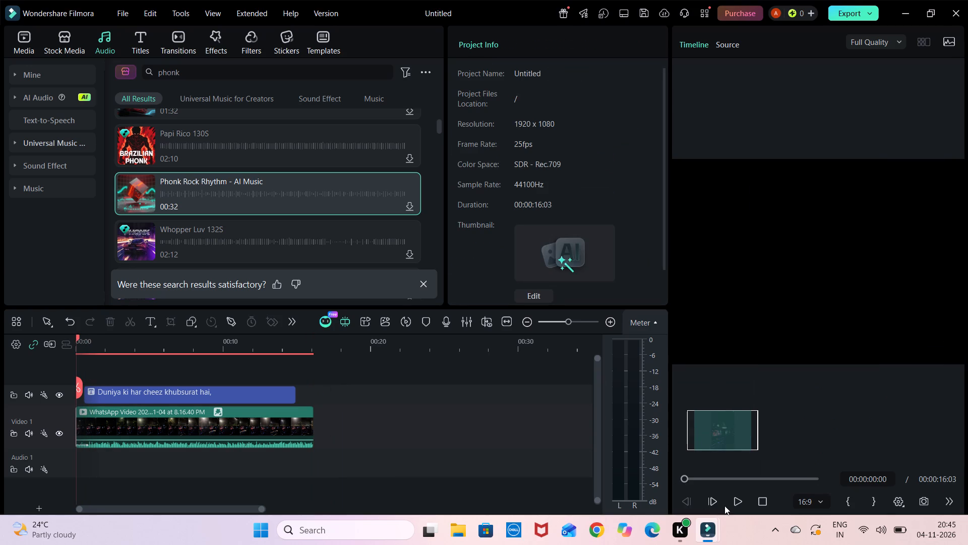
click(735, 504)
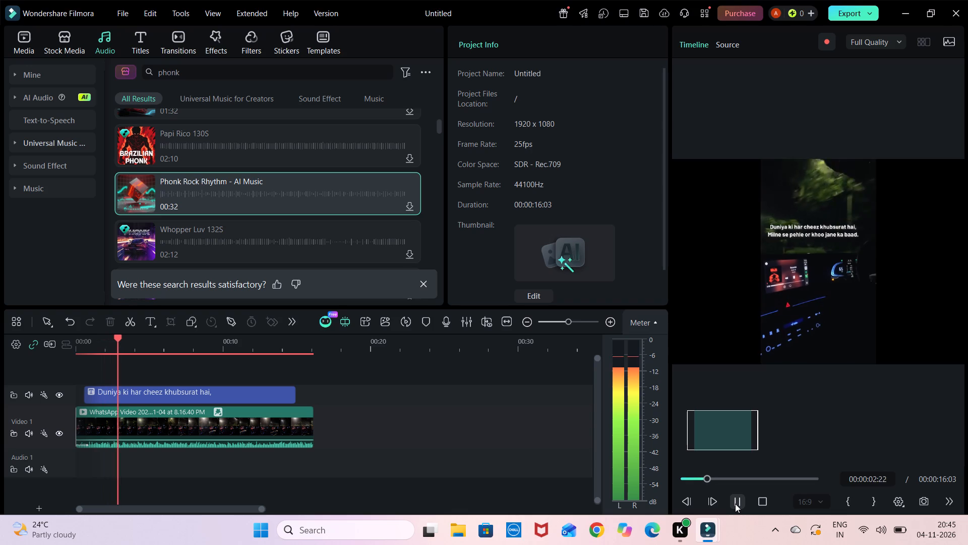
click(684, 479)
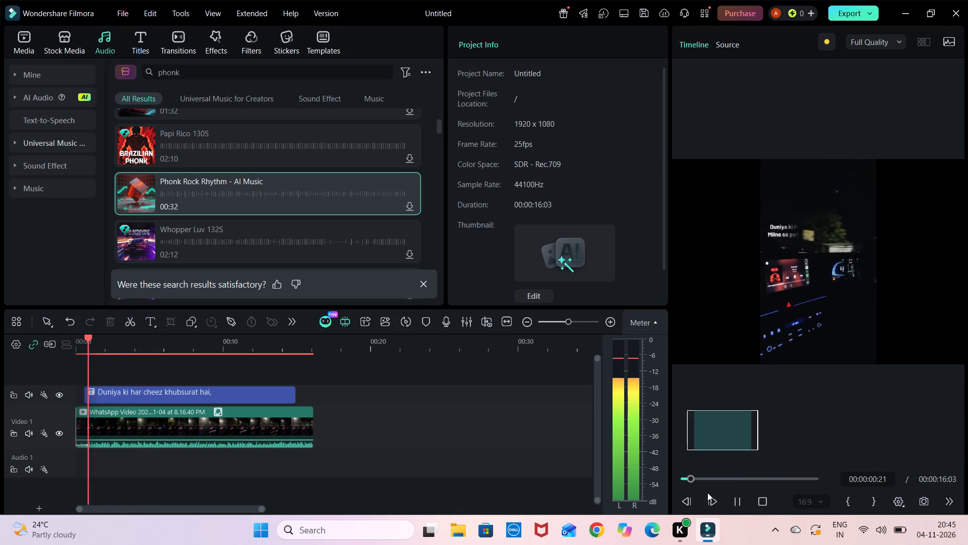
click(732, 498)
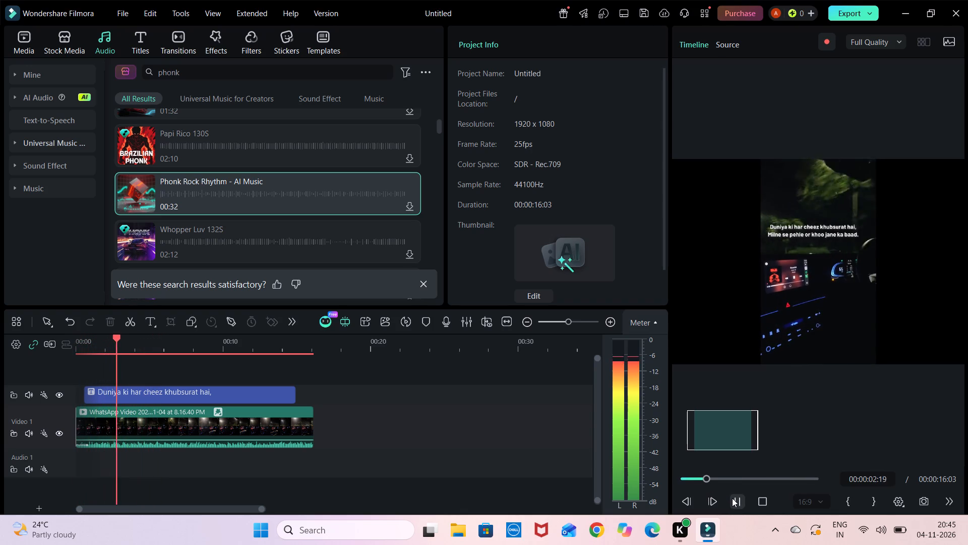
click(732, 498)
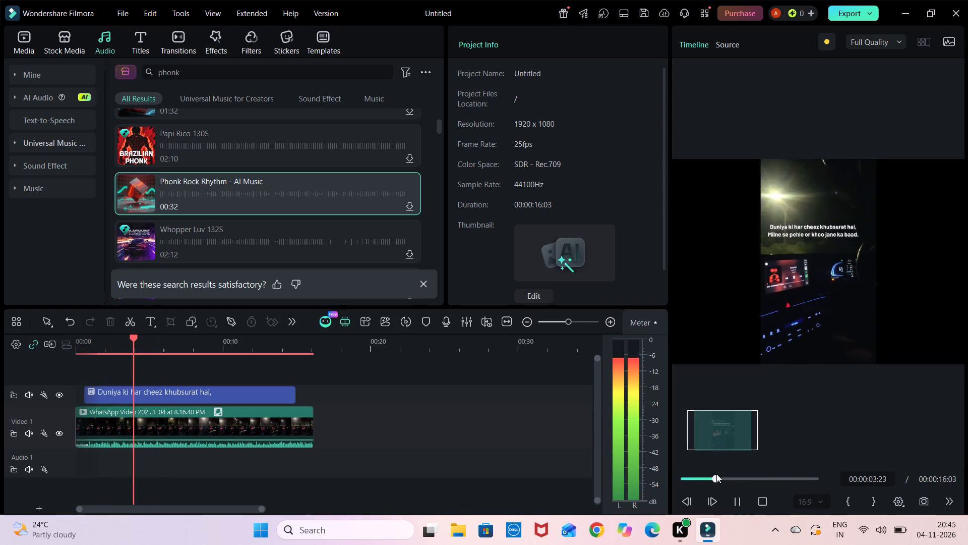
drag(716, 474, 694, 471)
drag(694, 471, 747, 476)
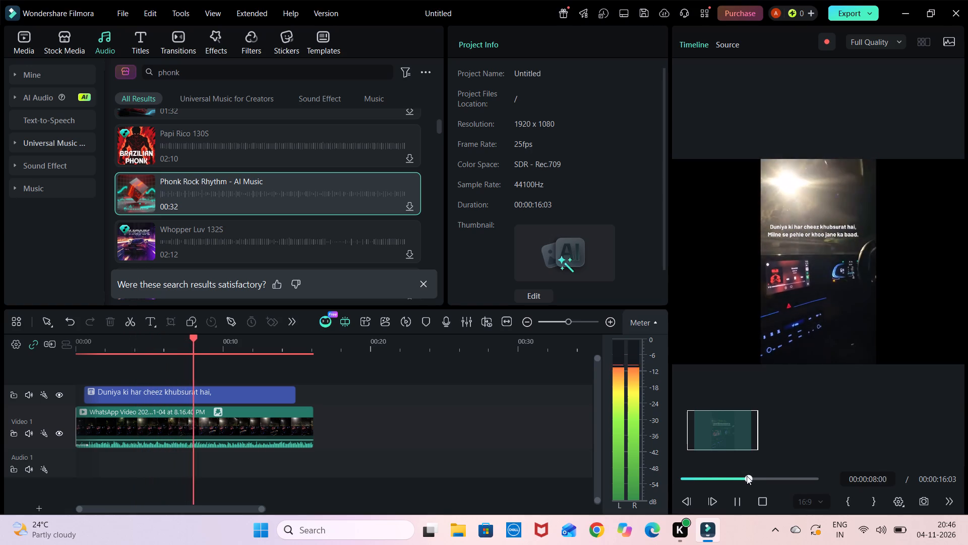
drag(747, 476, 649, 479)
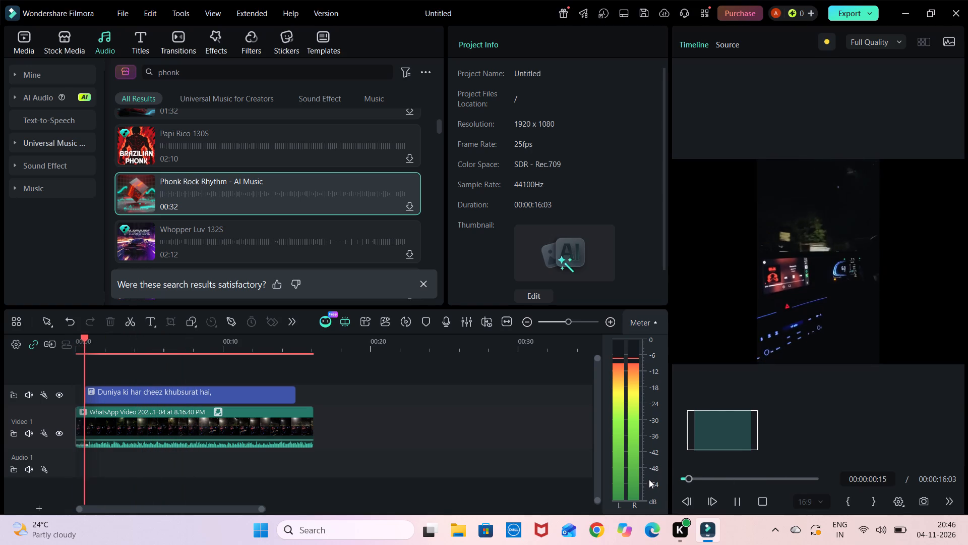
Set the night-drive video clip's intro motion preset to Fade In.
click(175, 414)
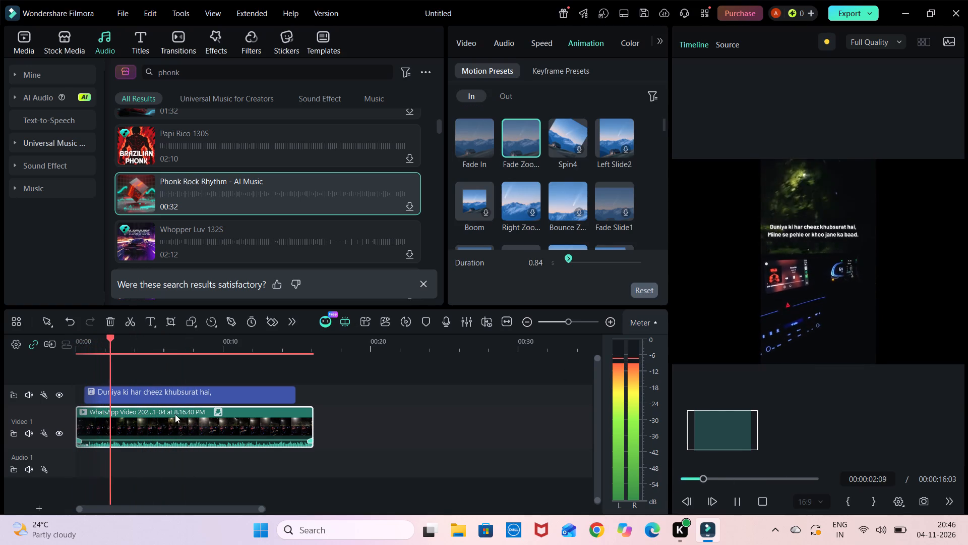
click(482, 132)
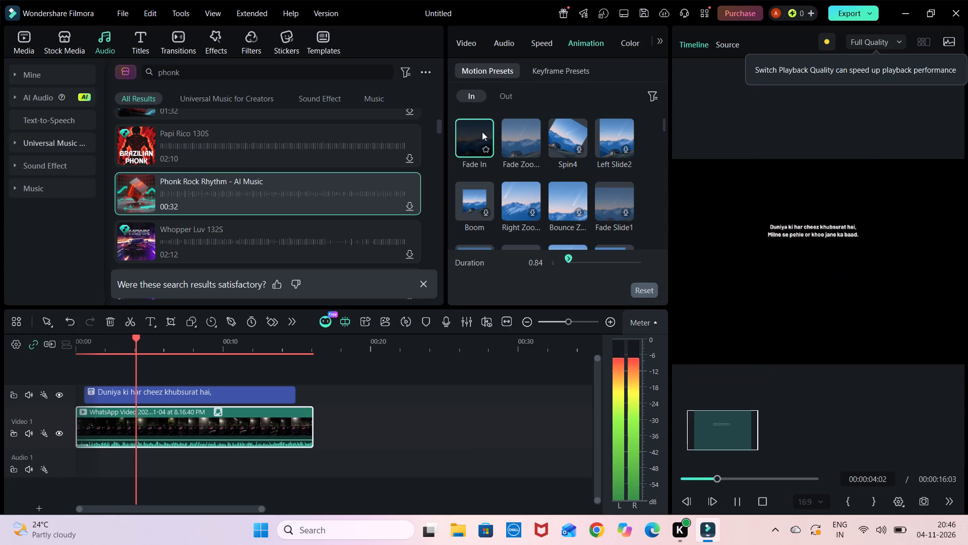
Return the playhead to the start and replay the opening to check the Fade In animation.
click(736, 496)
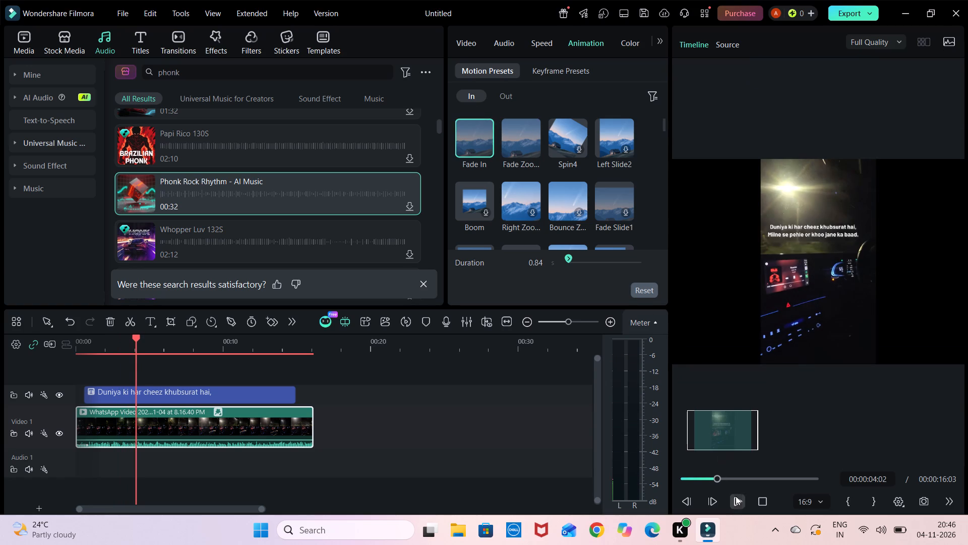
drag(715, 475, 657, 469)
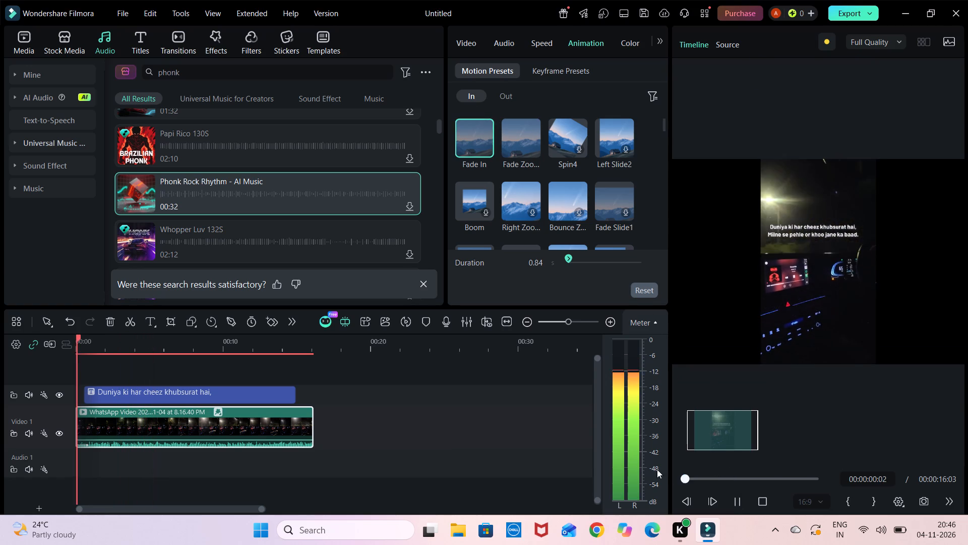
Browse the intro motion presets for the night-drive clip while the video plays to its end.
drag(657, 469, 638, 470)
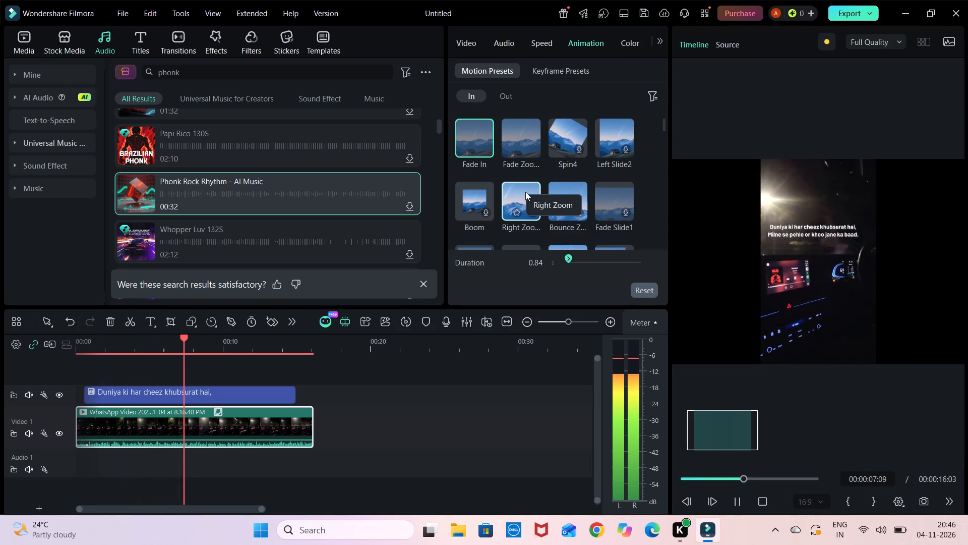
scroll(525, 192, down, 1)
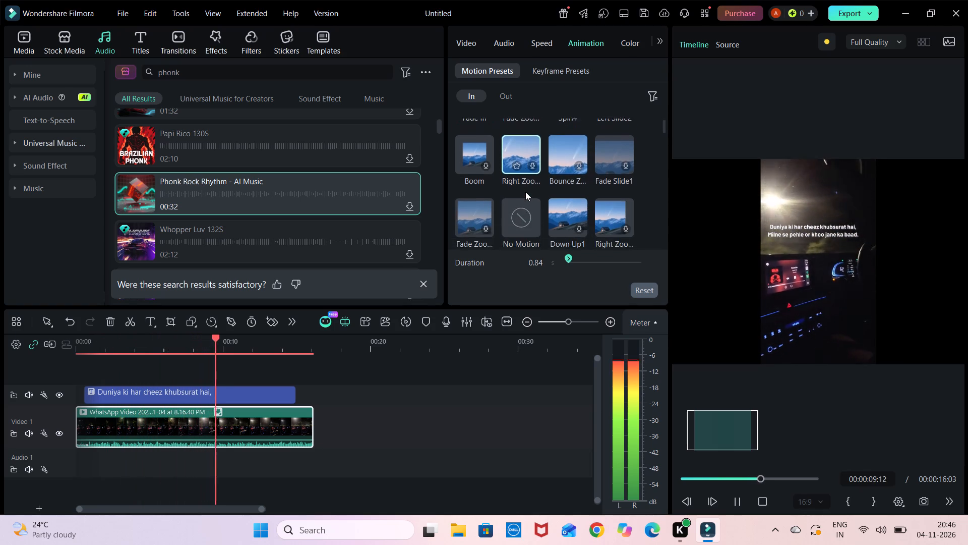
scroll(525, 192, down, 1)
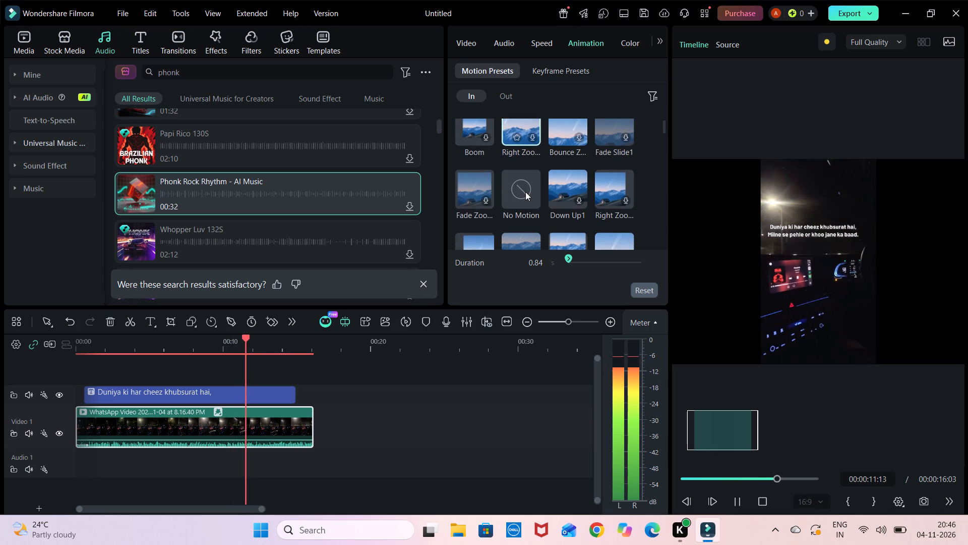
scroll(525, 192, down, 1)
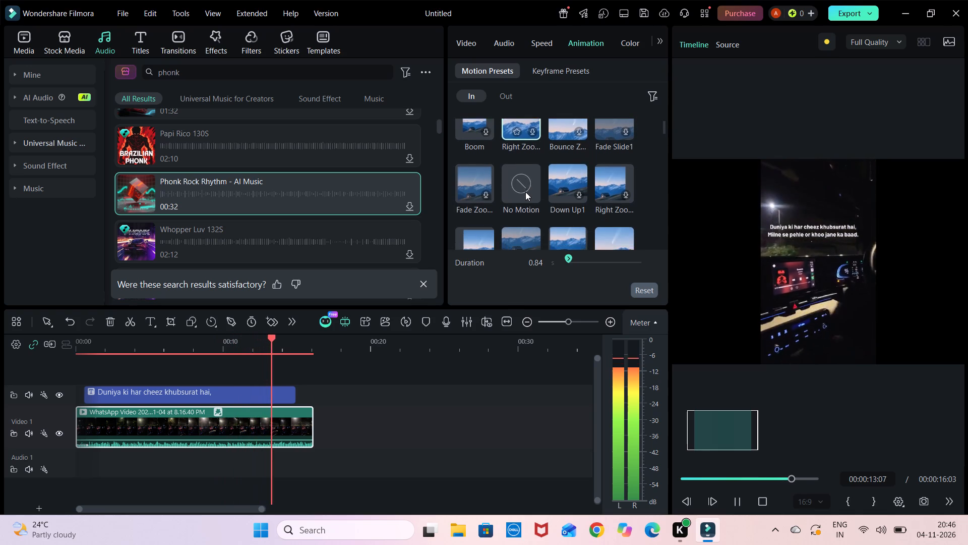
scroll(525, 192, down, 2)
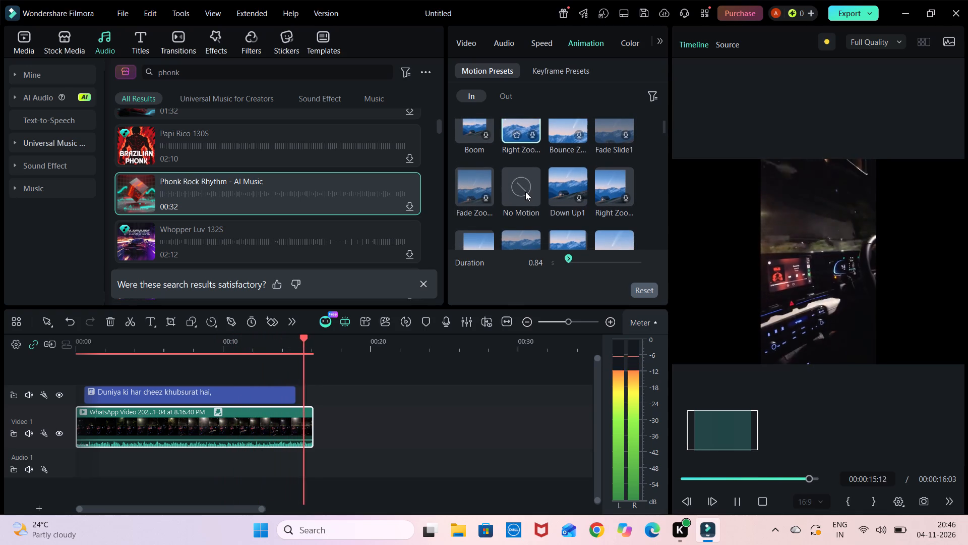
scroll(525, 192, down, 1)
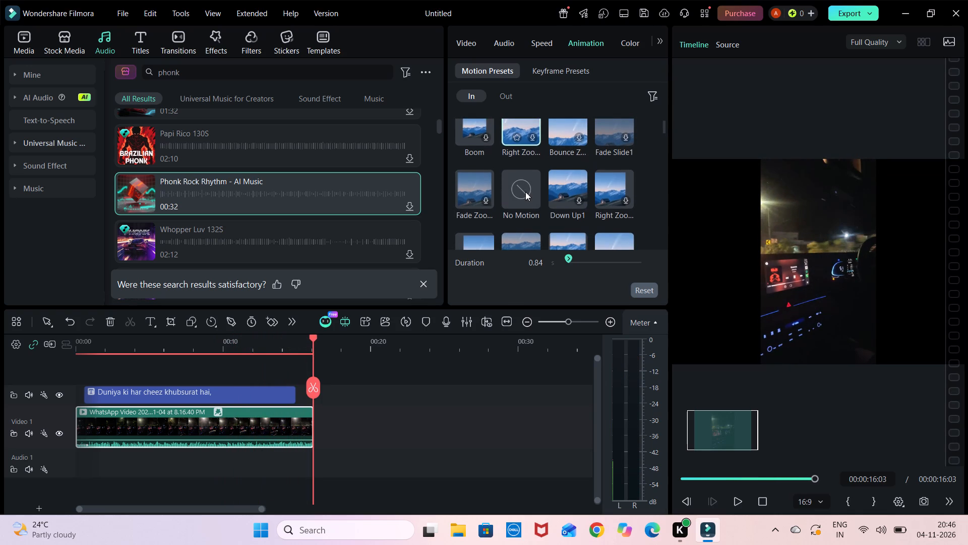
scroll(525, 192, down, 1)
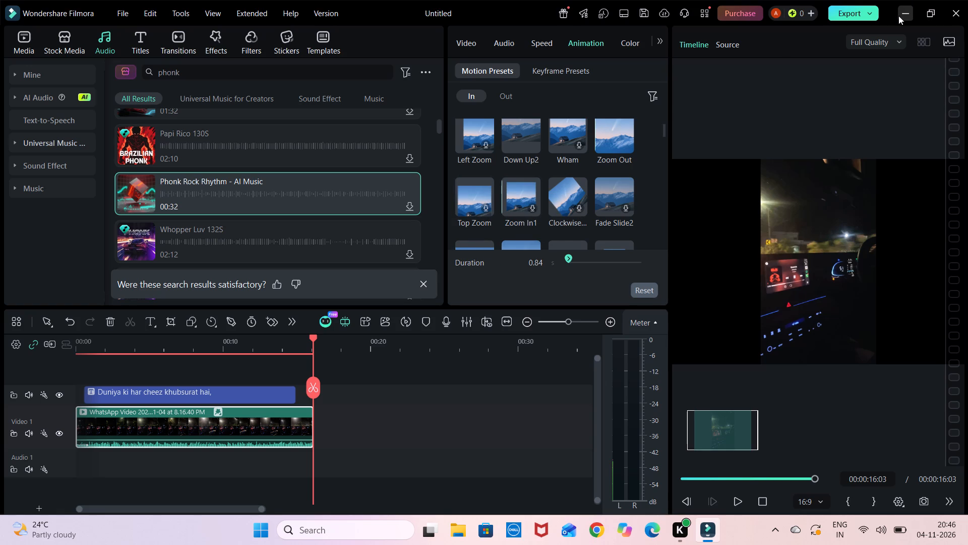
Switch to Chrome, close the What's new page, open YouTube and start the My Mix playlist.
click(597, 535)
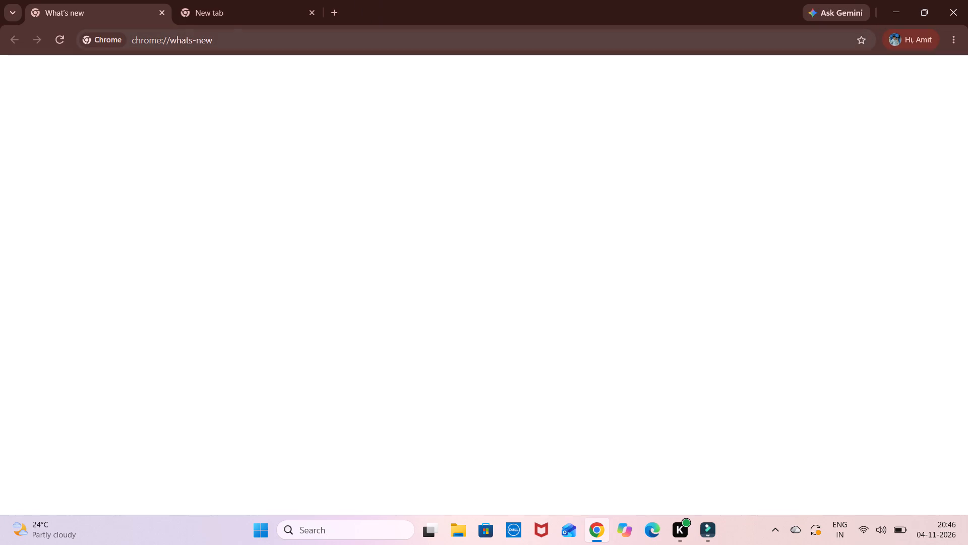
click(162, 13)
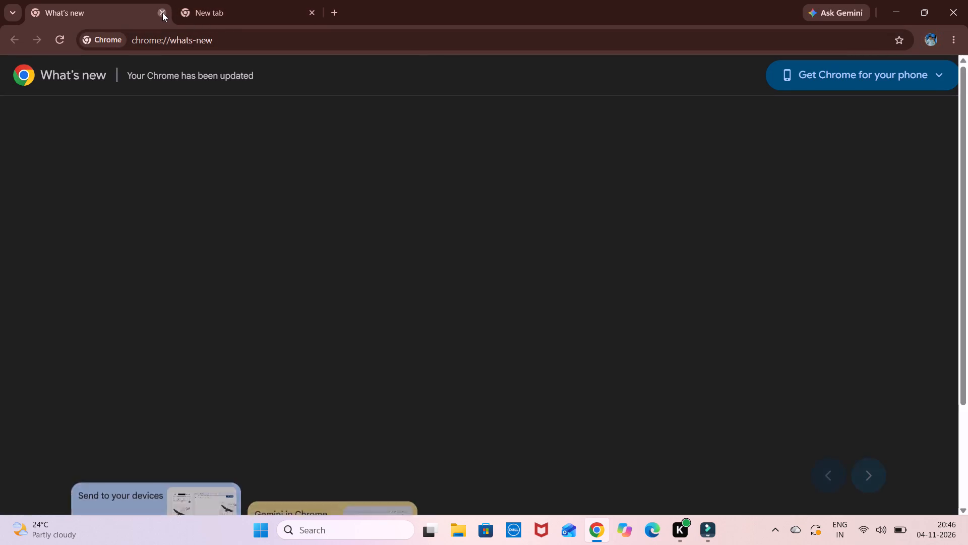
click(160, 38)
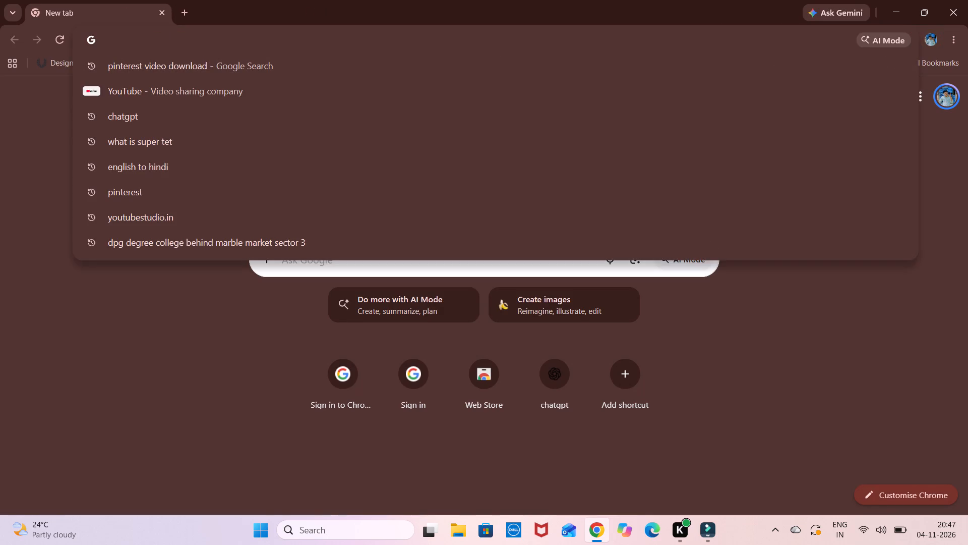
text(youtube)
key(Return)
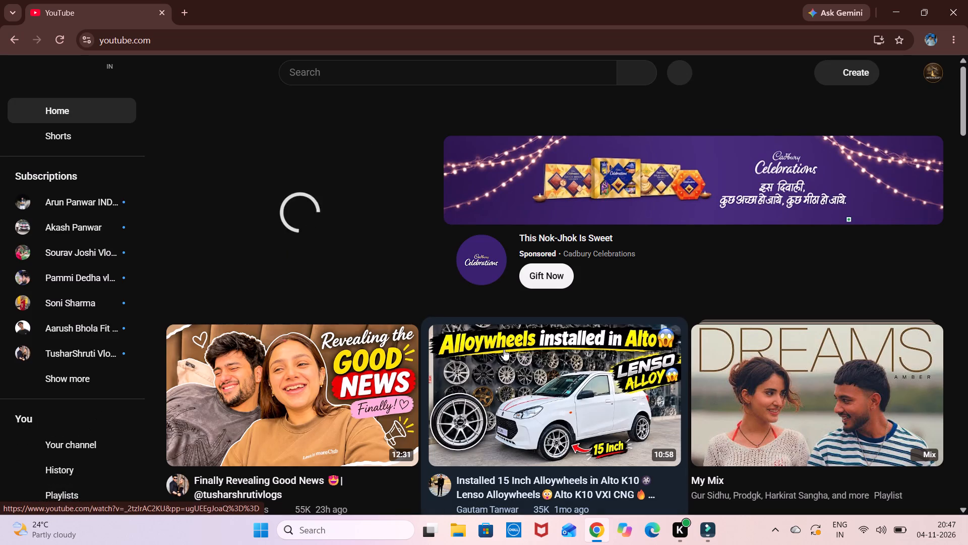
scroll(553, 410, down, 1)
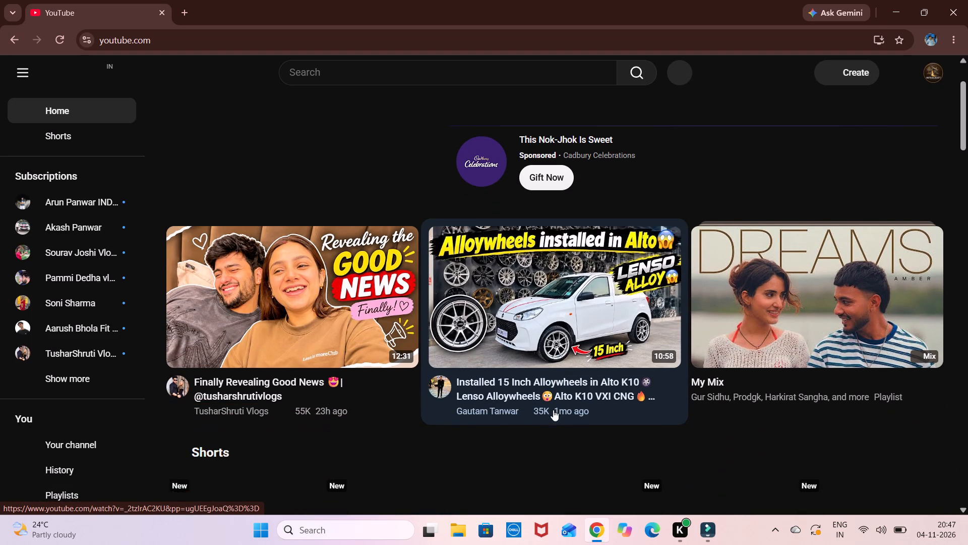
scroll(553, 410, down, 1)
scroll(795, 290, down, 2)
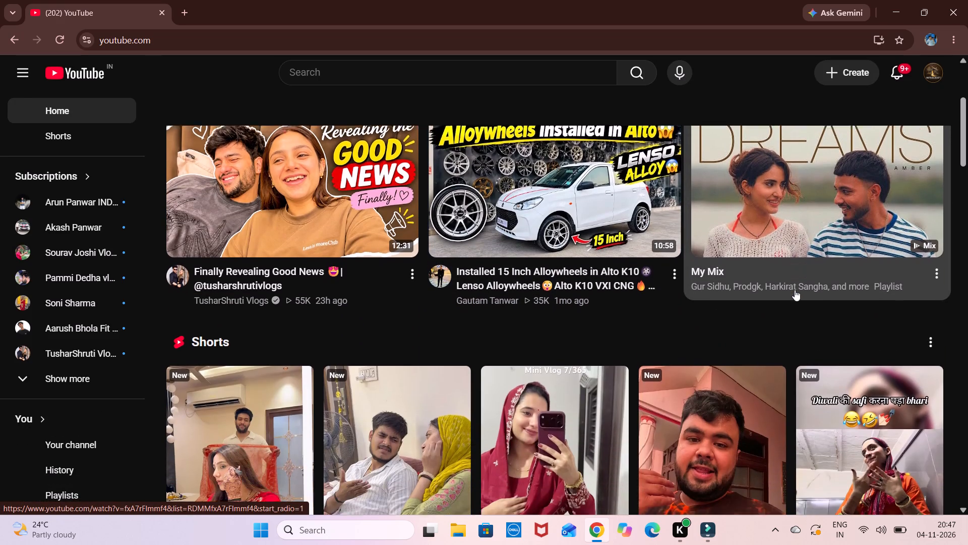
scroll(795, 290, down, 1)
click(804, 223)
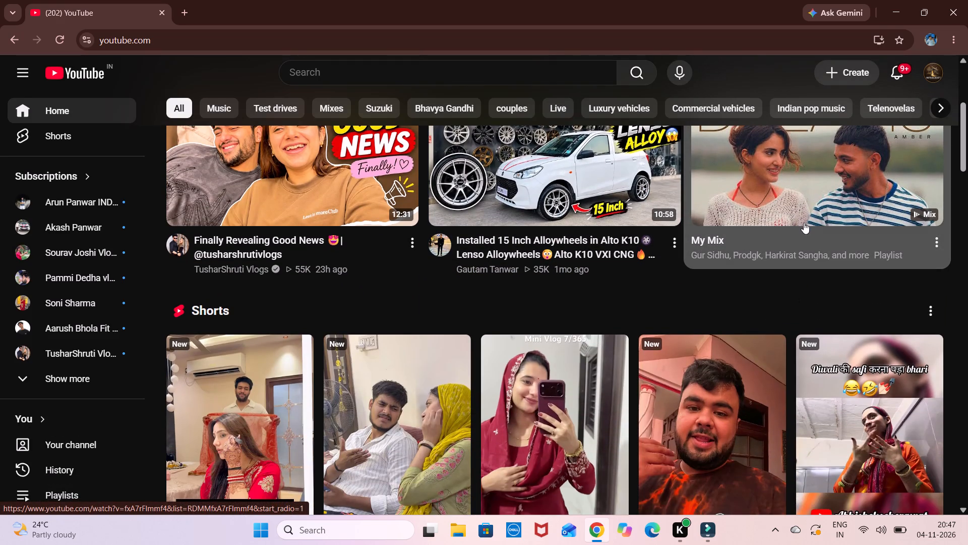
Switch back to Filmora and move the playhead back from the end to about 00:00:09:13.
click(697, 527)
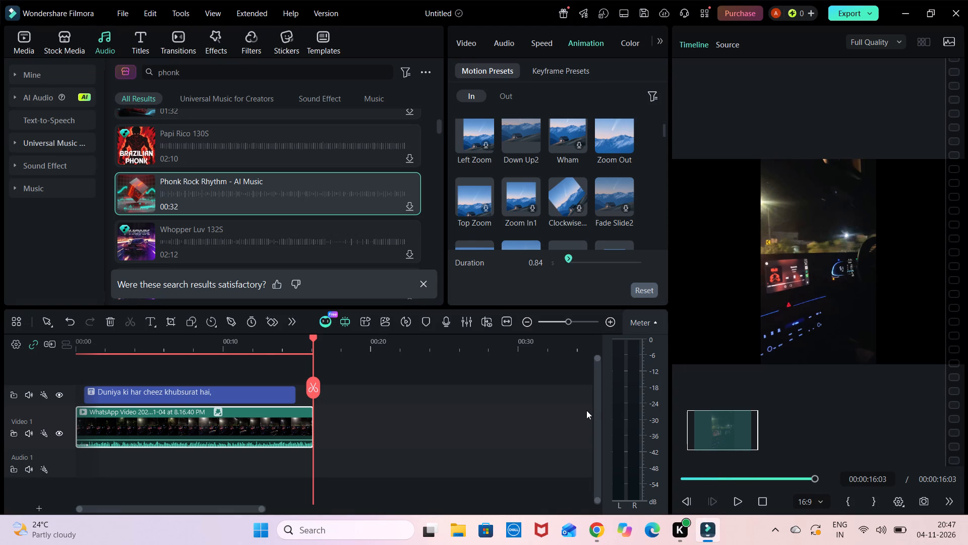
click(237, 414)
scroll(240, 425, right, 4)
drag(312, 358, 299, 361)
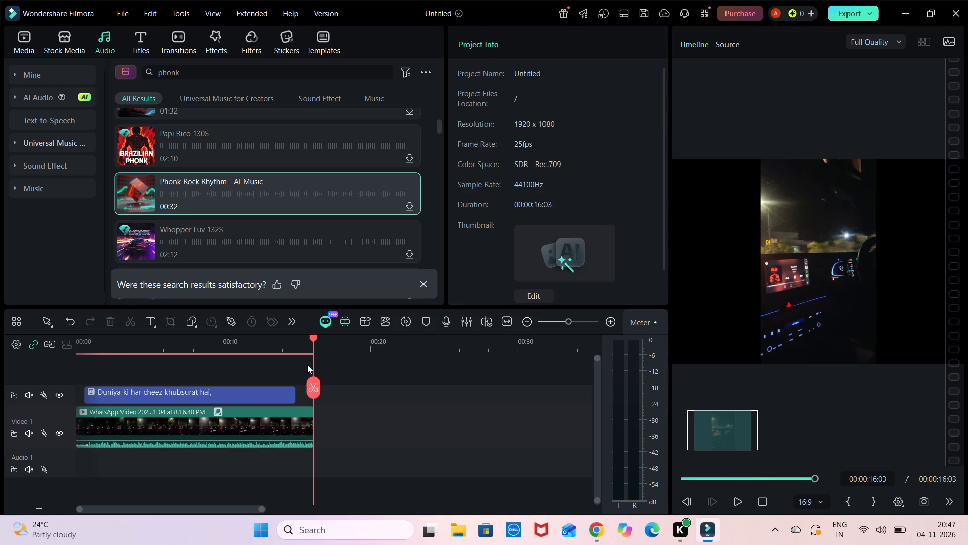
drag(314, 366, 216, 369)
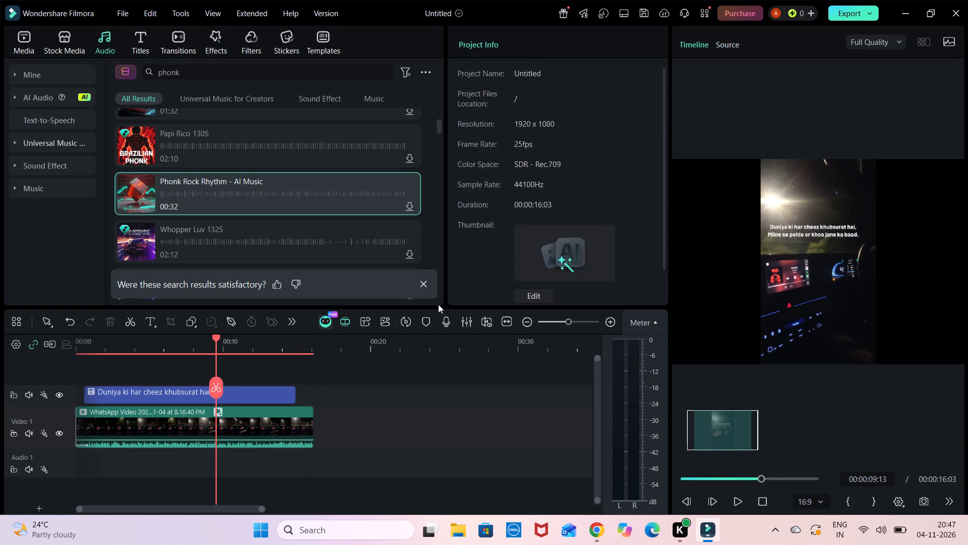
Silence the night-drive clip by muting the Video 1 track and lowering the clip's volume to the minimum.
click(257, 420)
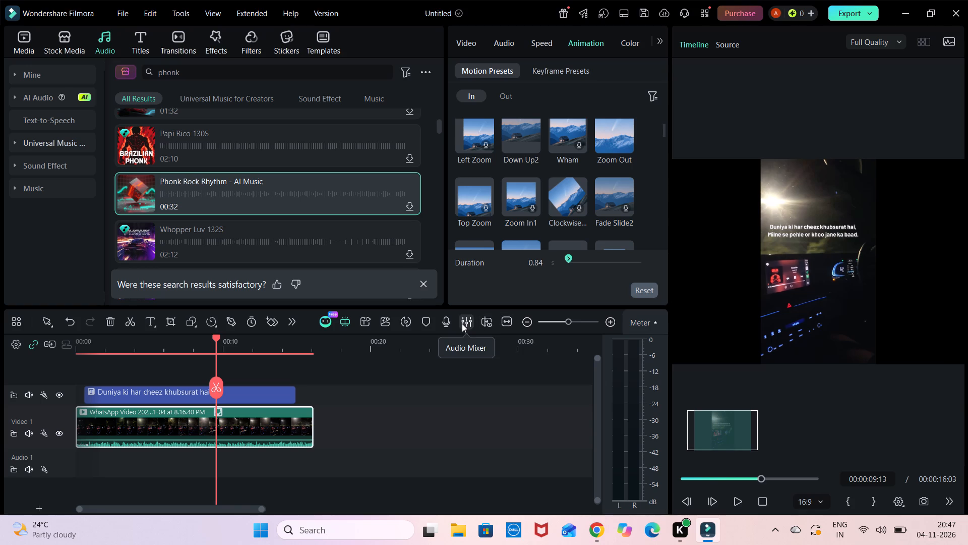
click(29, 431)
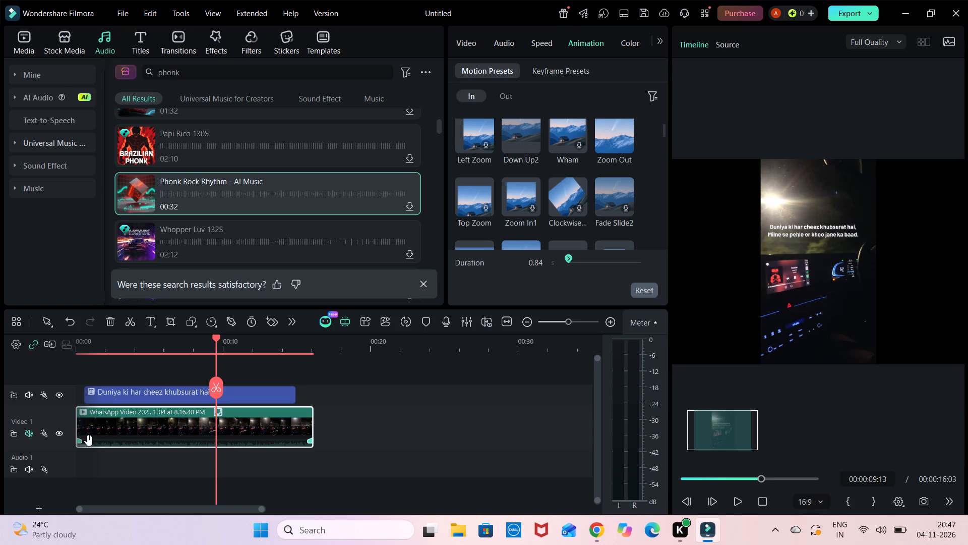
drag(89, 440, 98, 401)
drag(98, 401, 104, 444)
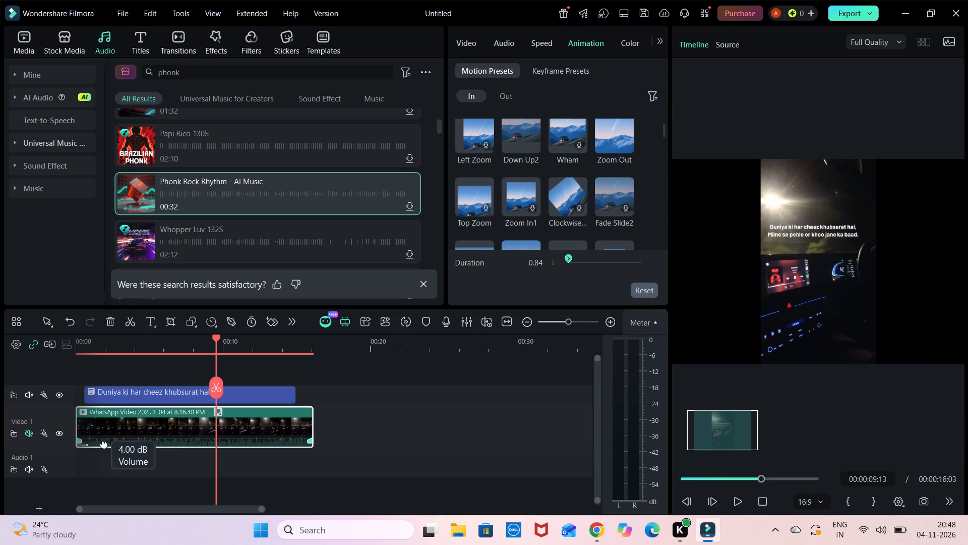
drag(104, 444, 98, 466)
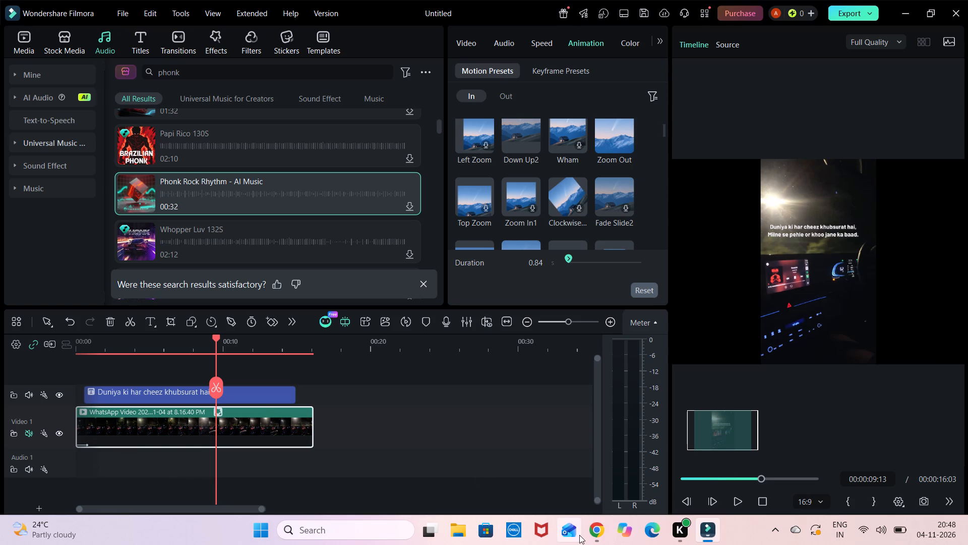
Switch to Chrome, skip the advert, play Kangana from the My Mix playlist and jump ahead 5 seconds.
click(586, 534)
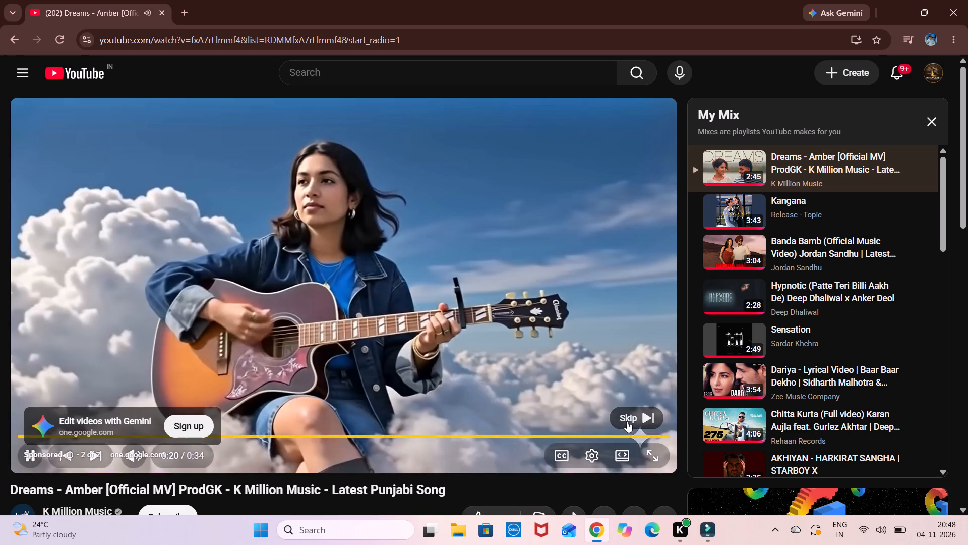
click(632, 414)
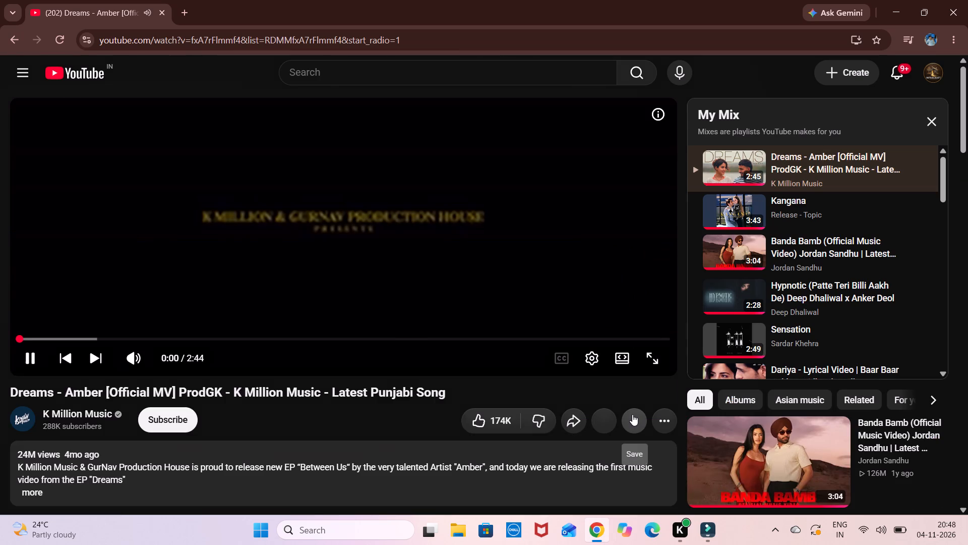
click(728, 209)
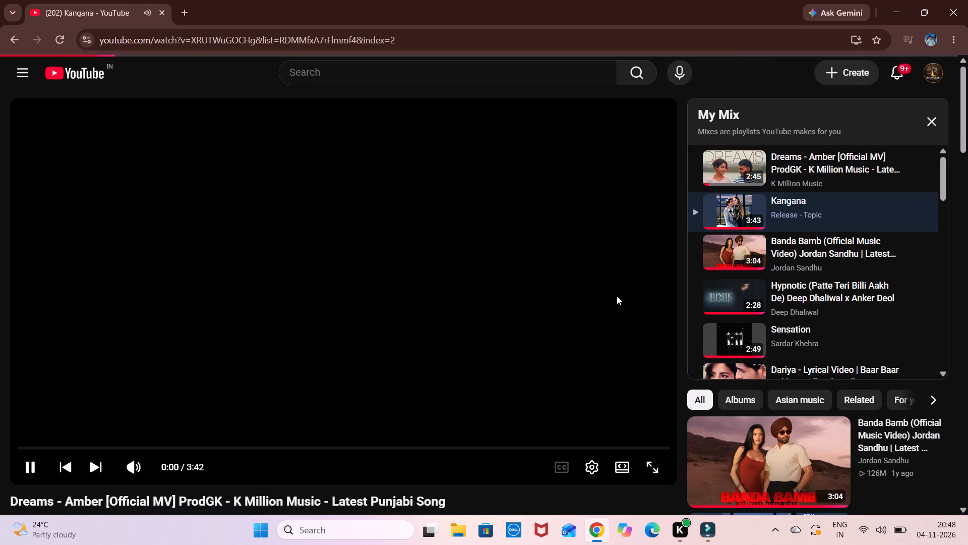
key(Right)
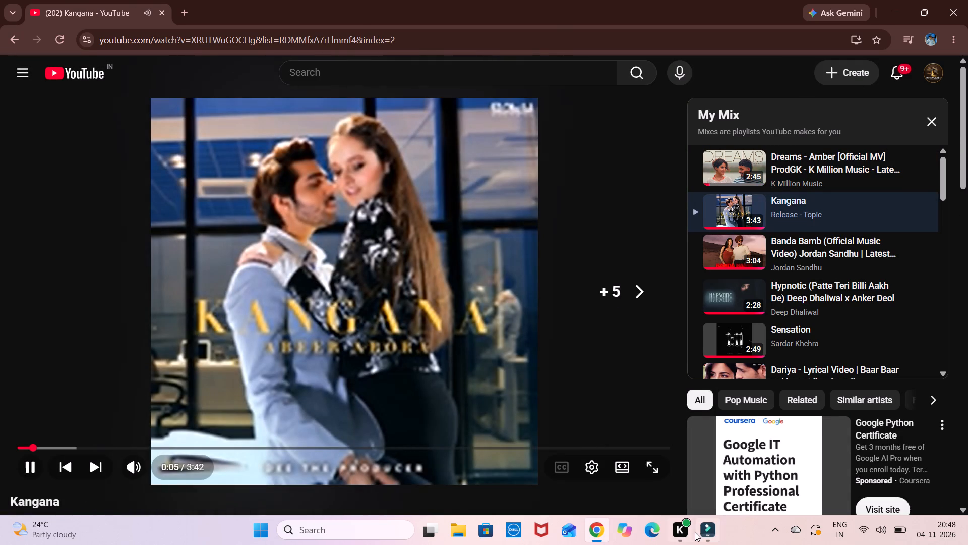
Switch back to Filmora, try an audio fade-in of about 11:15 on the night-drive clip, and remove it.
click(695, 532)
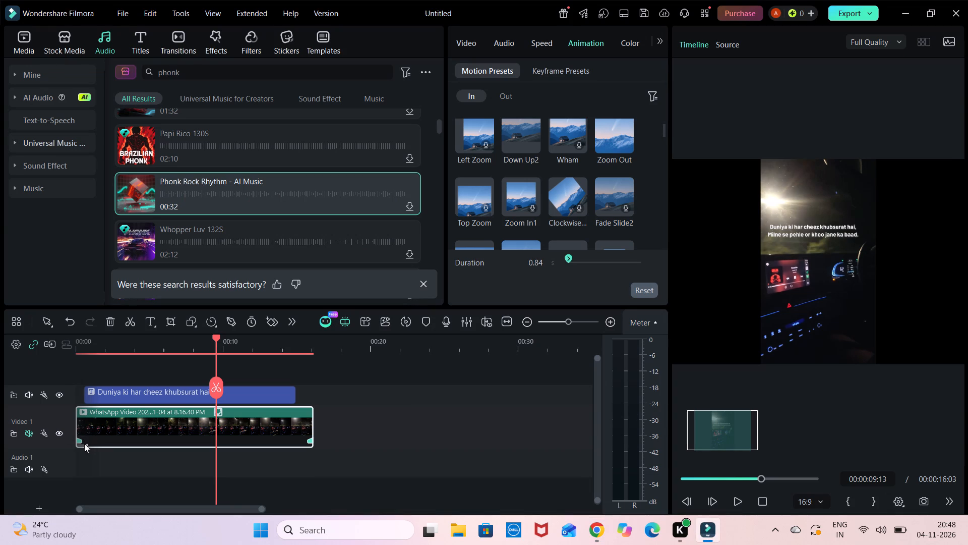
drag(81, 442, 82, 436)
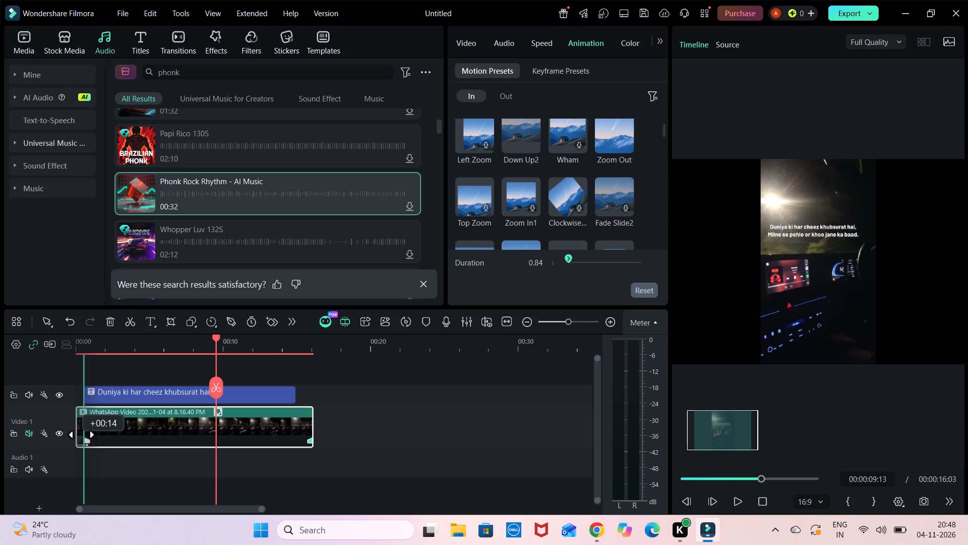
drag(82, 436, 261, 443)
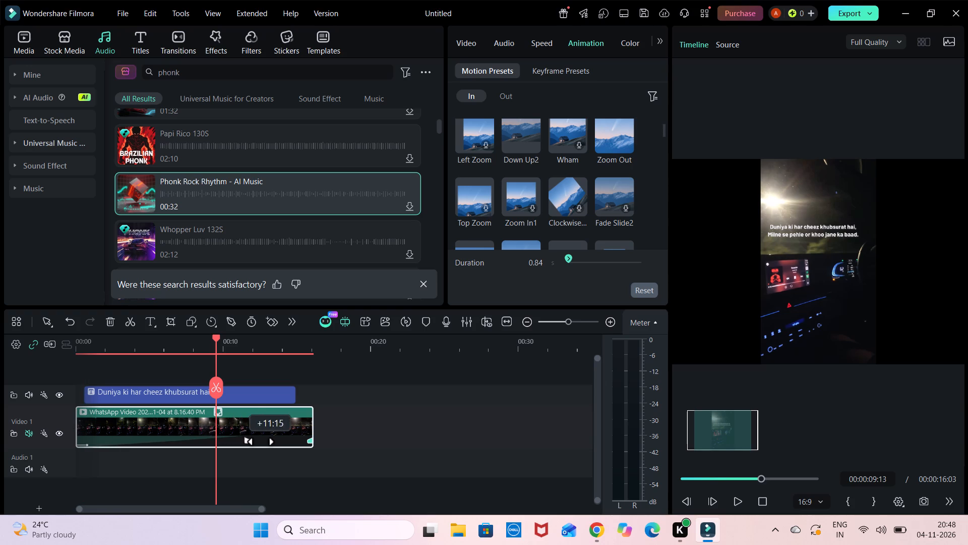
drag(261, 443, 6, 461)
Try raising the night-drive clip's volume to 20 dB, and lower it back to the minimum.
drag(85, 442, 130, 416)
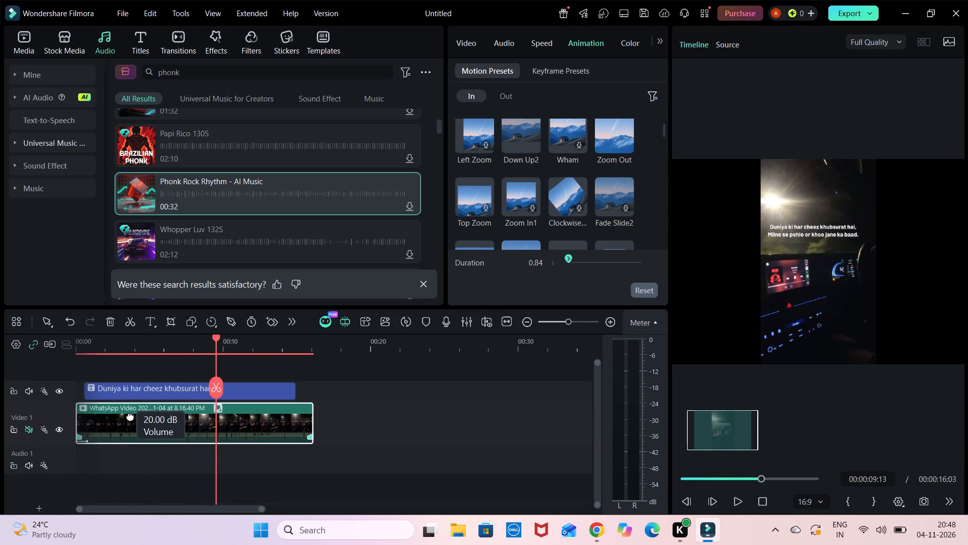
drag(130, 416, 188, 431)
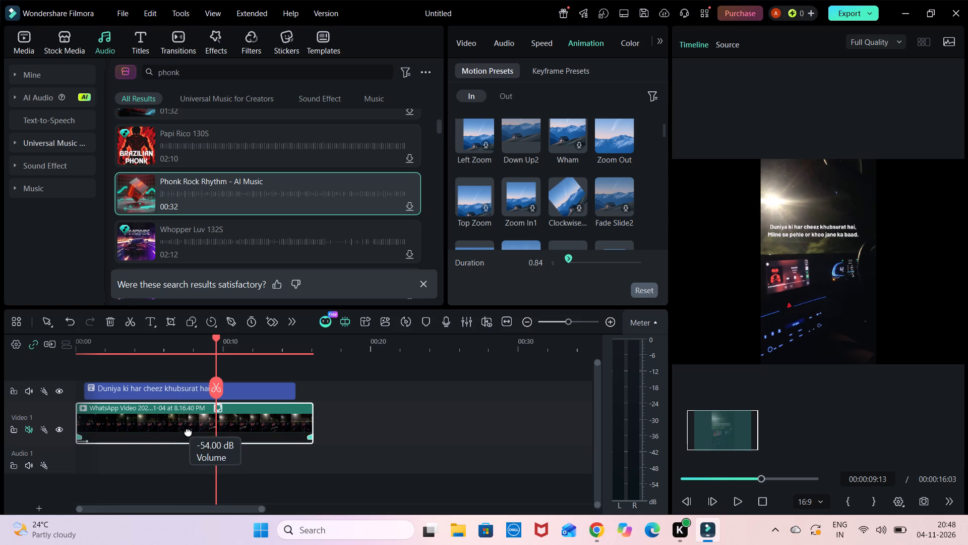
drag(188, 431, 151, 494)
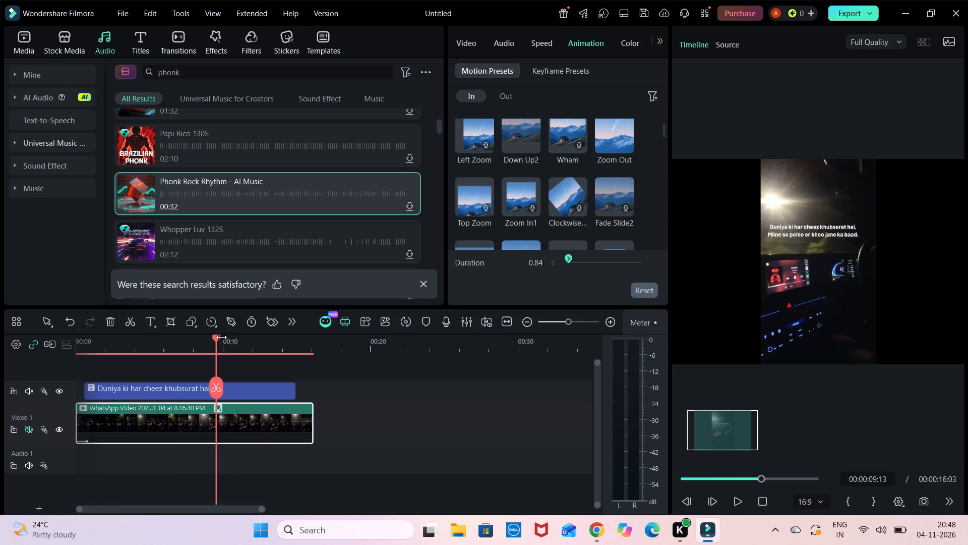
Play the edited video from the beginning to review it.
drag(218, 338, 68, 330)
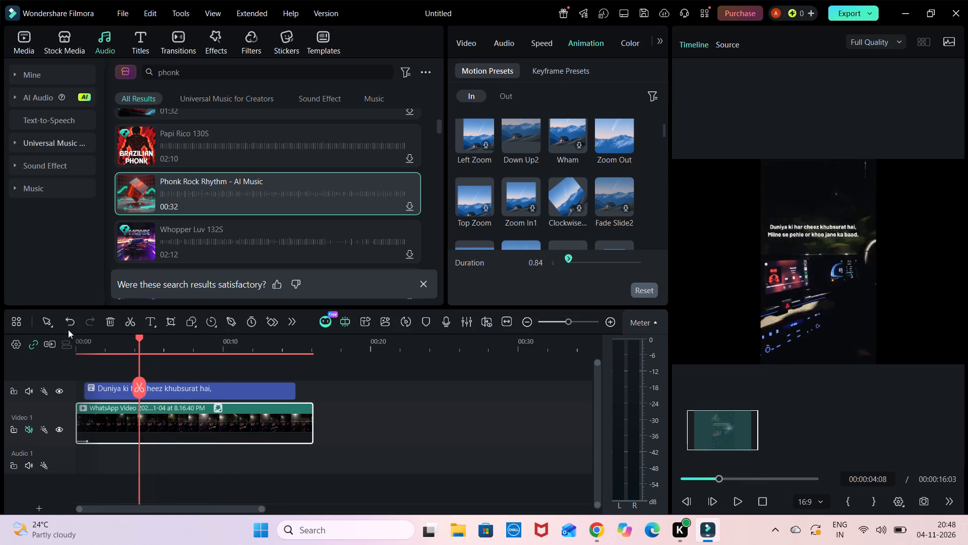
drag(68, 330, 48, 328)
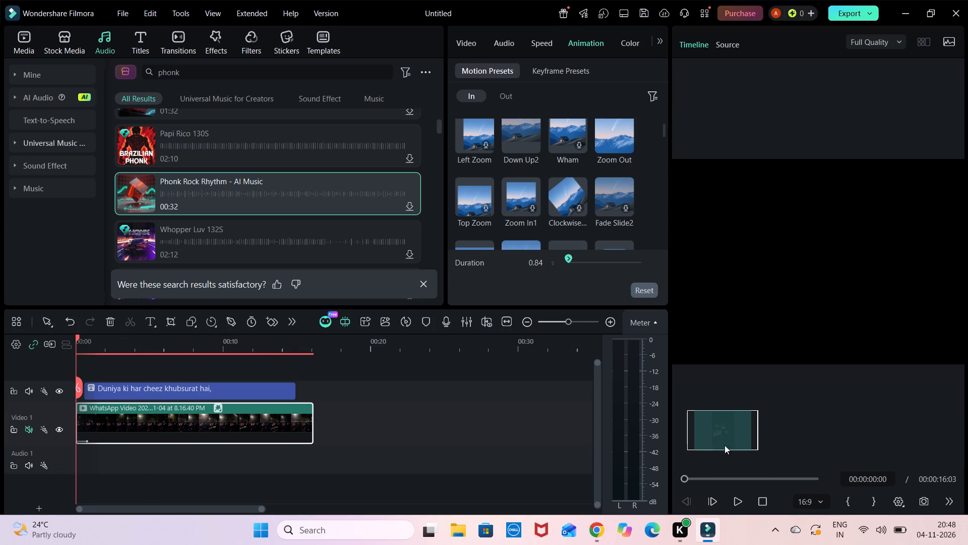
click(738, 498)
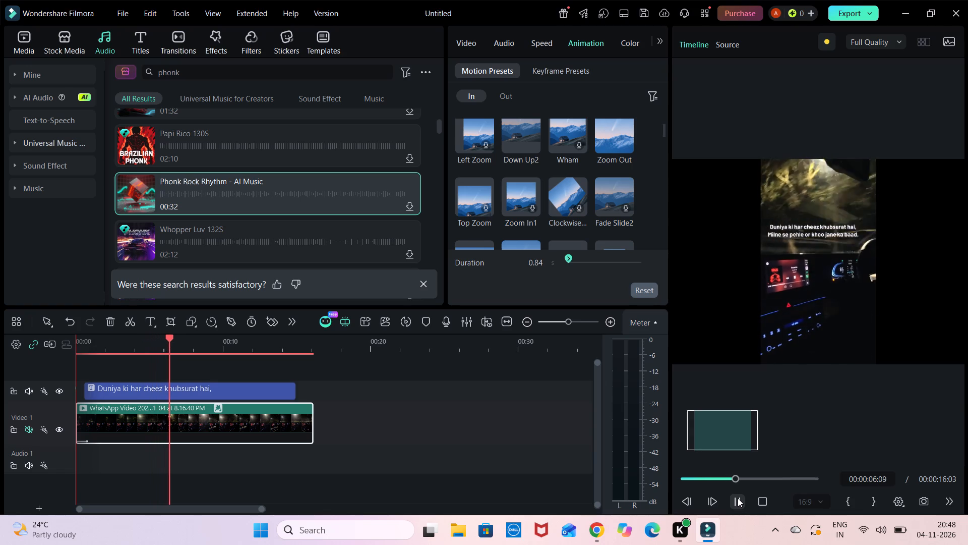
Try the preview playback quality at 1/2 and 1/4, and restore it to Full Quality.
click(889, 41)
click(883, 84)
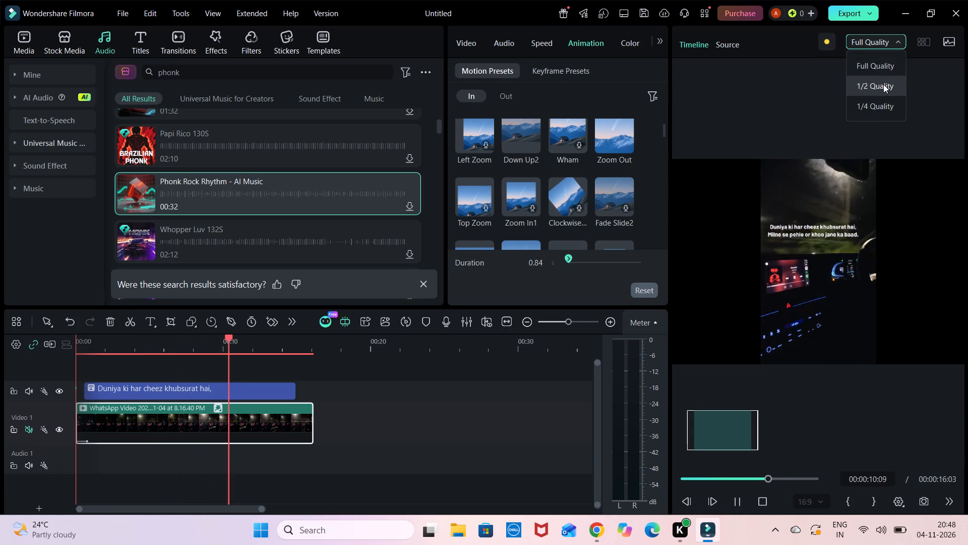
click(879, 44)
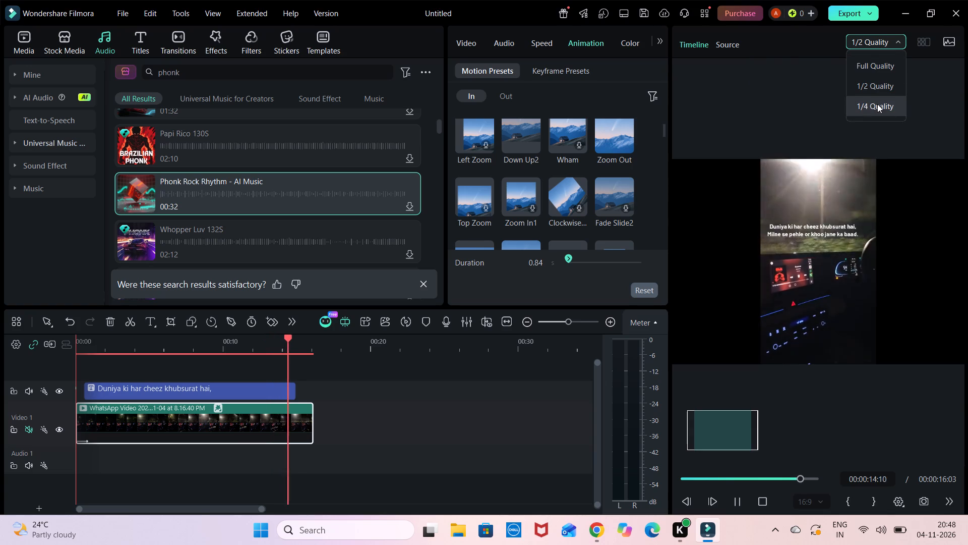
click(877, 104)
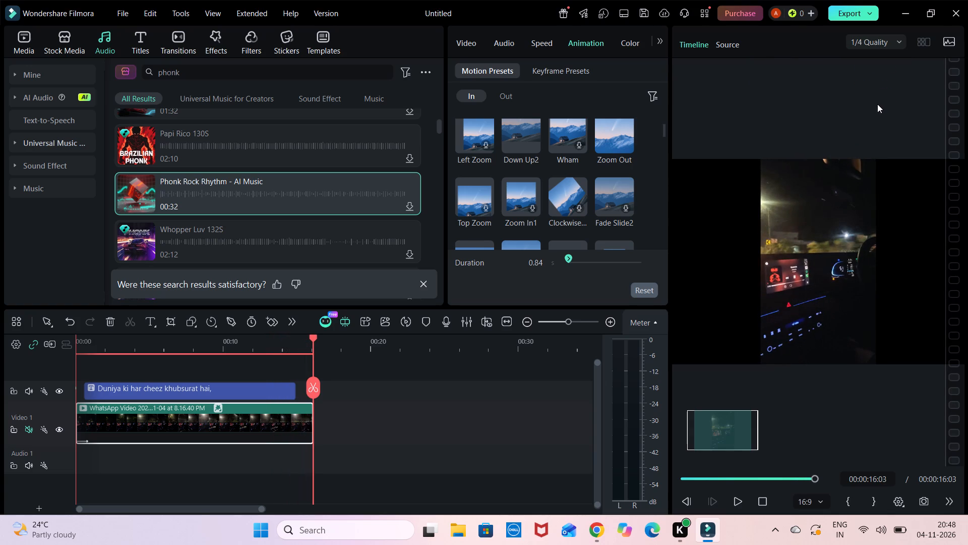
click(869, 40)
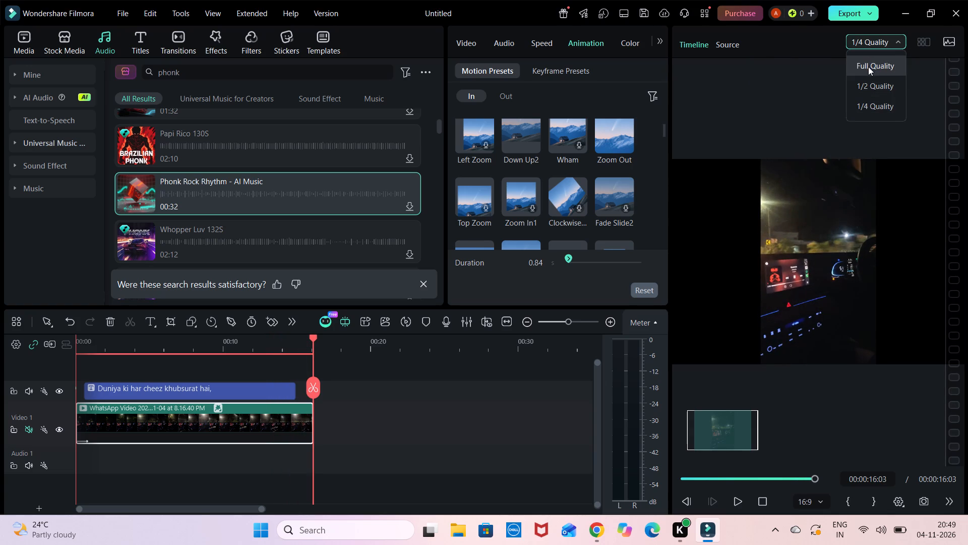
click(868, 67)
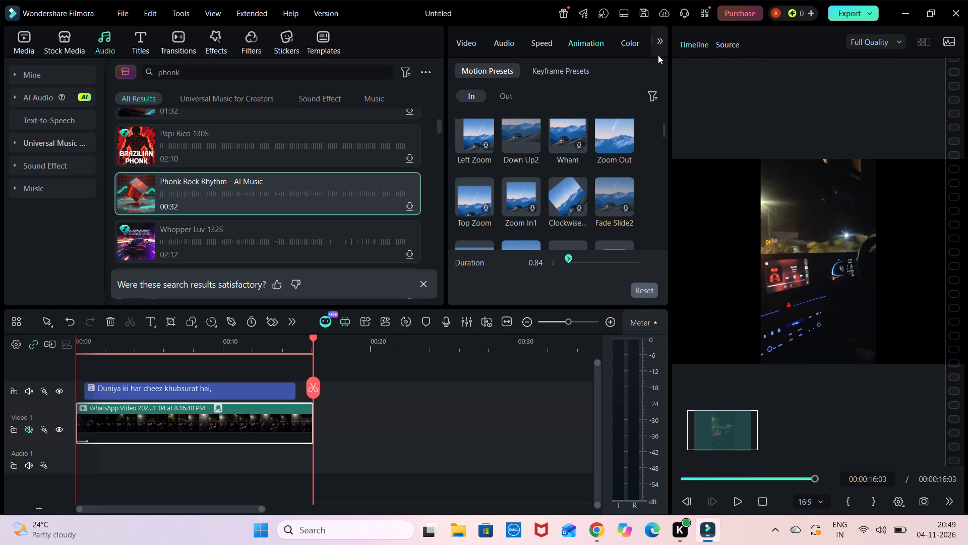
Split the night-drive clip at the end of the quote title, at 14:23, and delete the leftover tail.
click(632, 44)
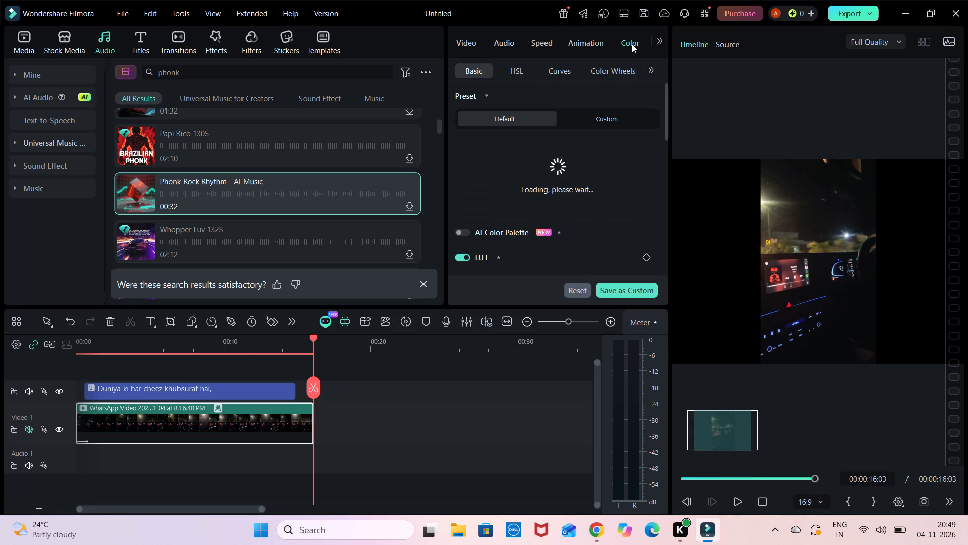
drag(797, 478, 737, 469)
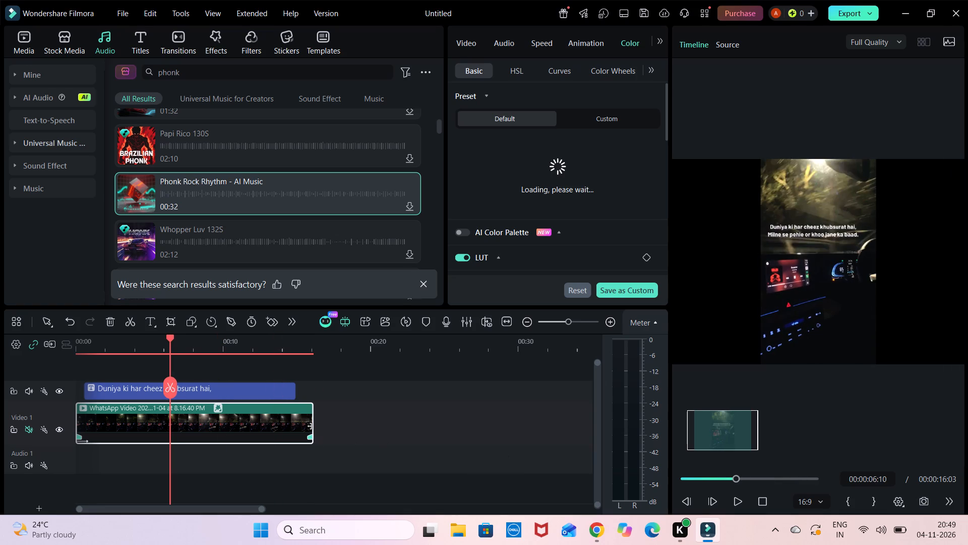
click(310, 426)
click(173, 339)
drag(170, 337, 321, 367)
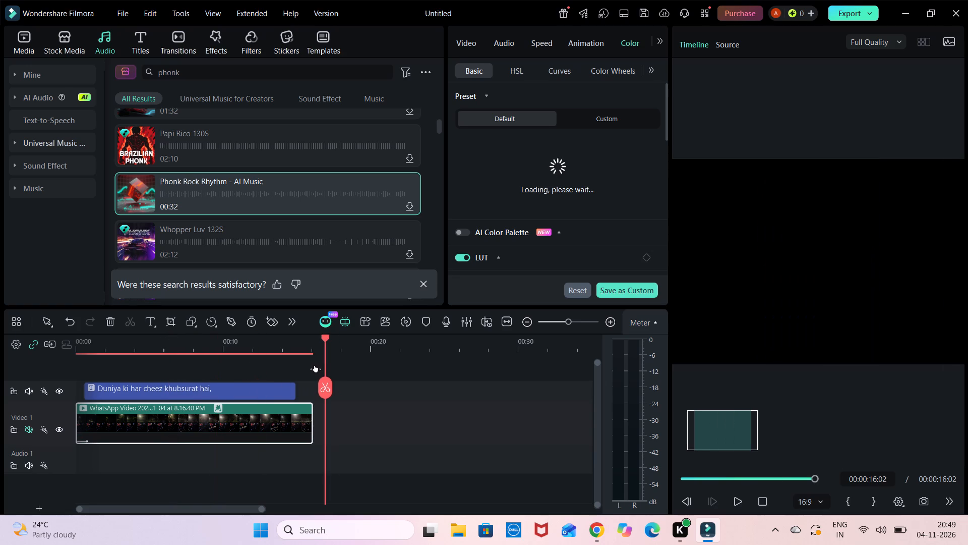
drag(321, 367, 303, 368)
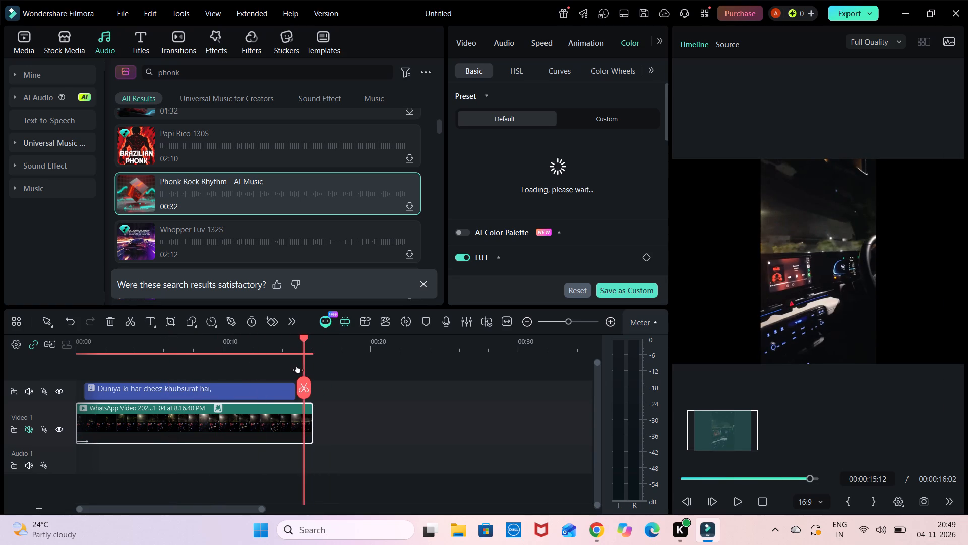
drag(303, 368, 293, 367)
click(298, 382)
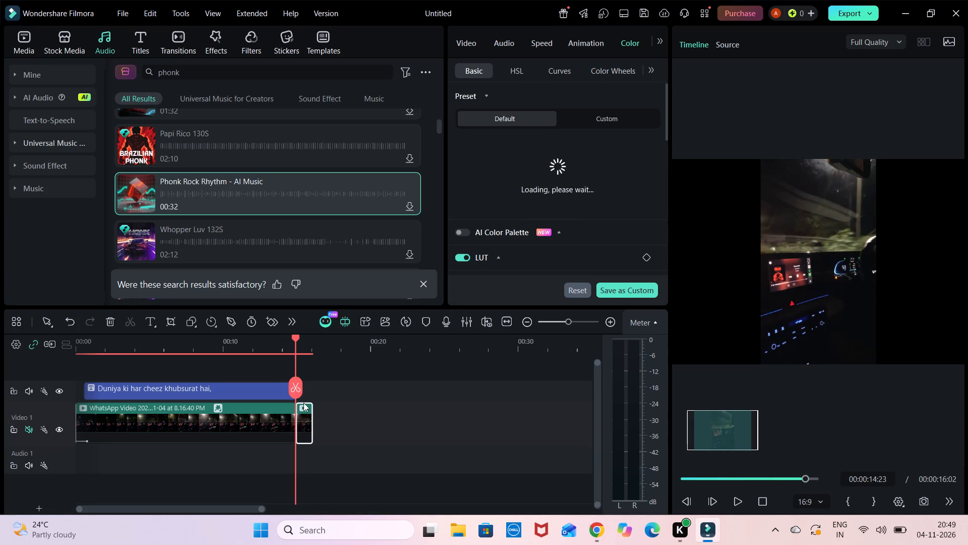
click(302, 414)
key(Delete)
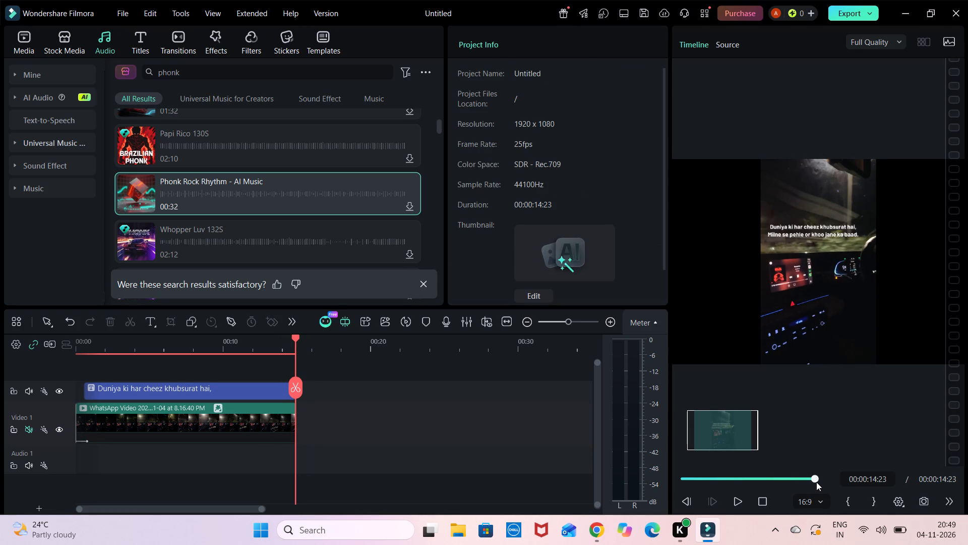
Play the opening of the trimmed video from the beginning.
drag(816, 480, 636, 480)
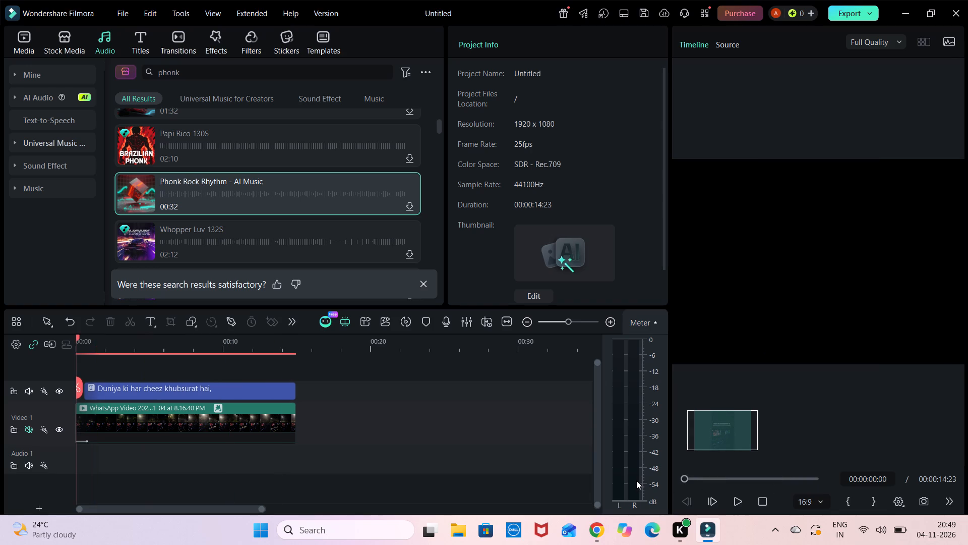
click(734, 499)
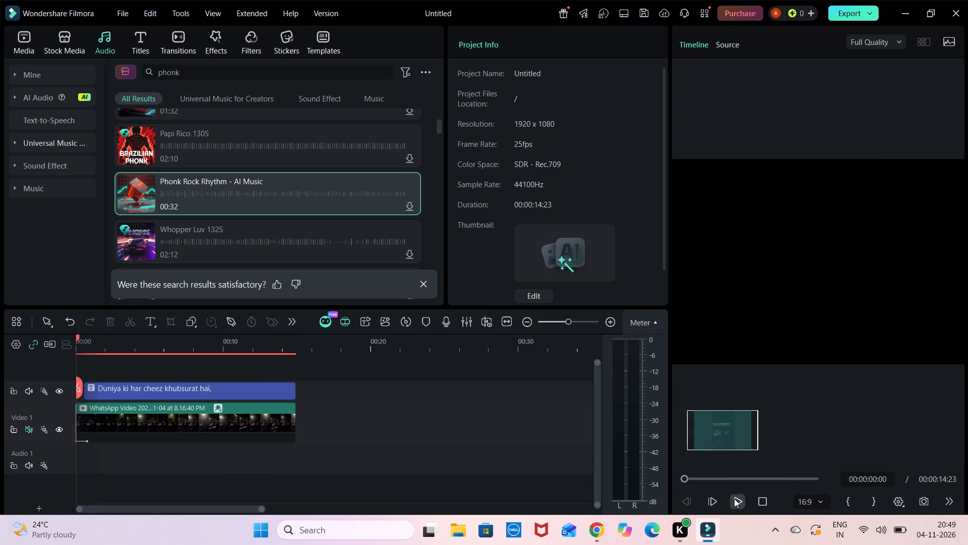
click(734, 499)
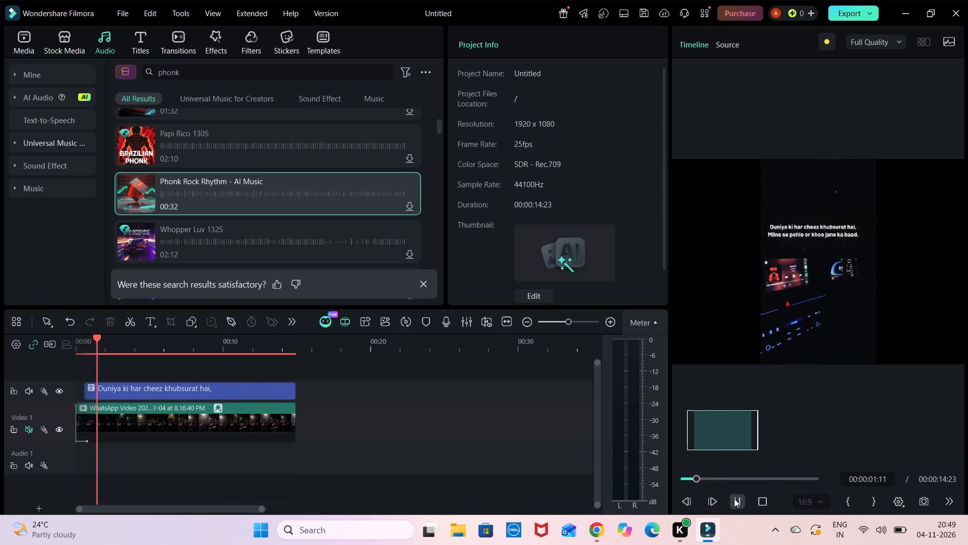
Set the red saturation of the night-drive clip to 15 in the HSL colour adjustments.
click(232, 414)
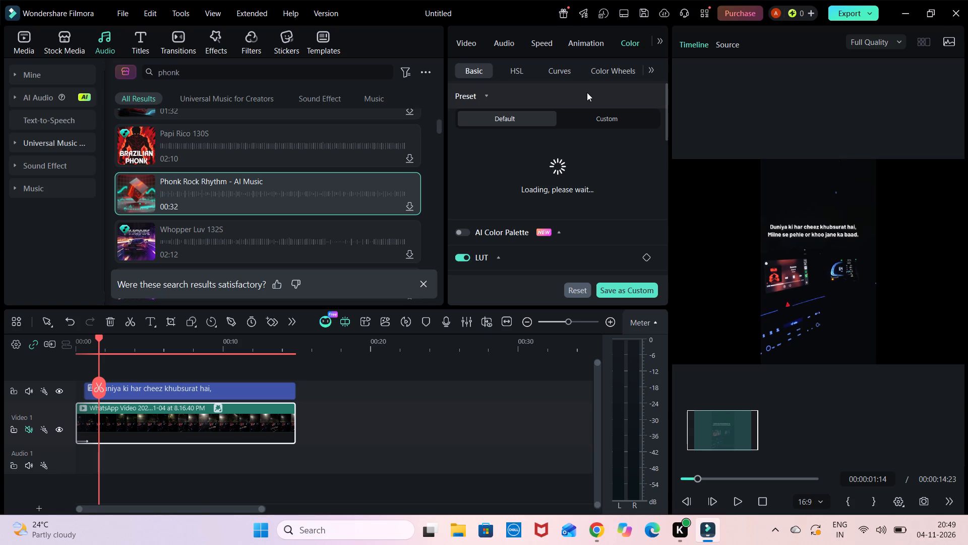
click(513, 67)
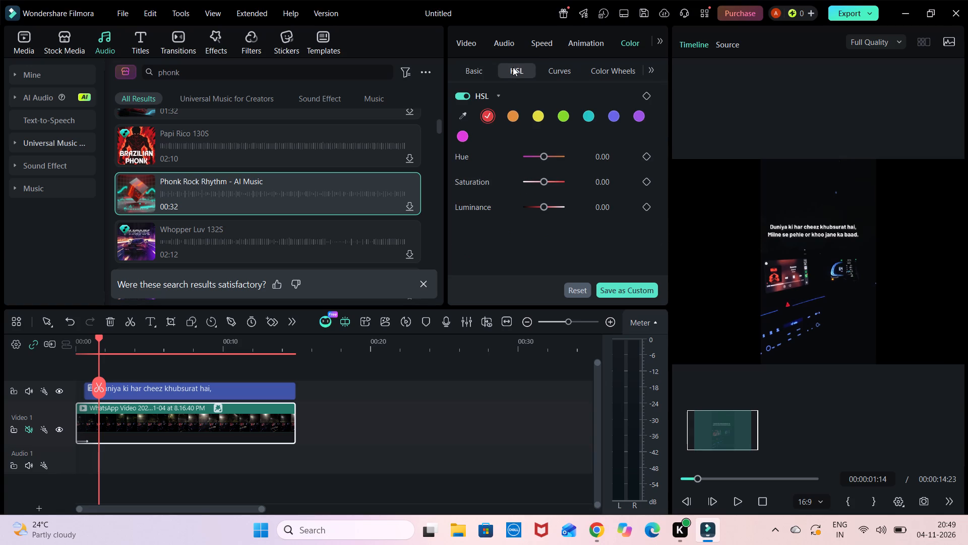
drag(547, 177, 552, 178)
drag(552, 178, 588, 184)
drag(543, 182, 569, 182)
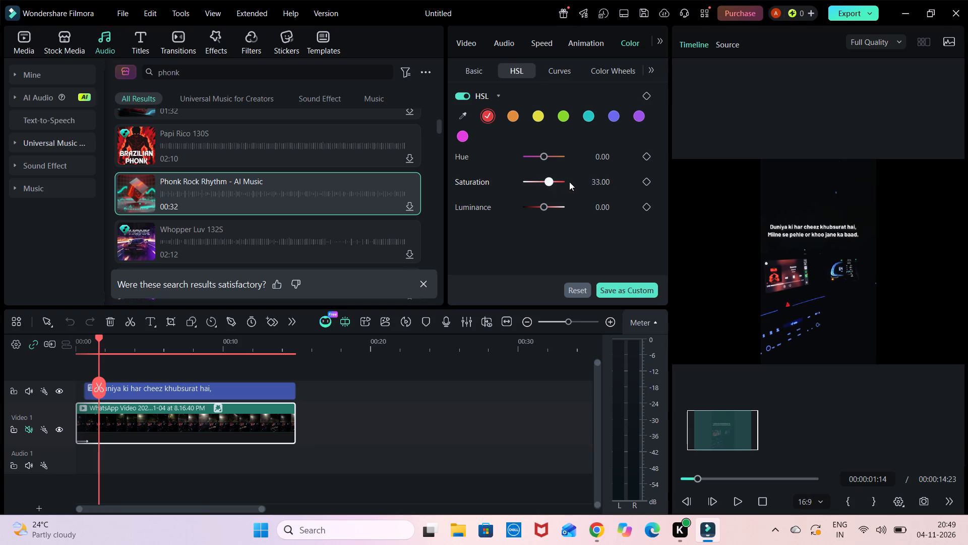
drag(569, 182, 564, 192)
drag(564, 192, 546, 191)
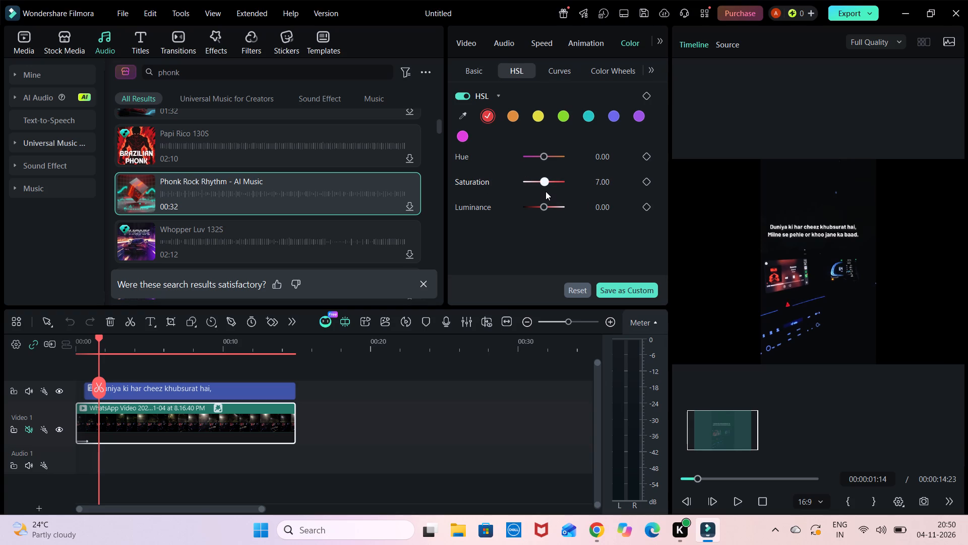
drag(546, 191, 547, 191)
Play the video from the beginning and examine the colour-adjusted picture and title up close in the preview.
drag(694, 480, 667, 483)
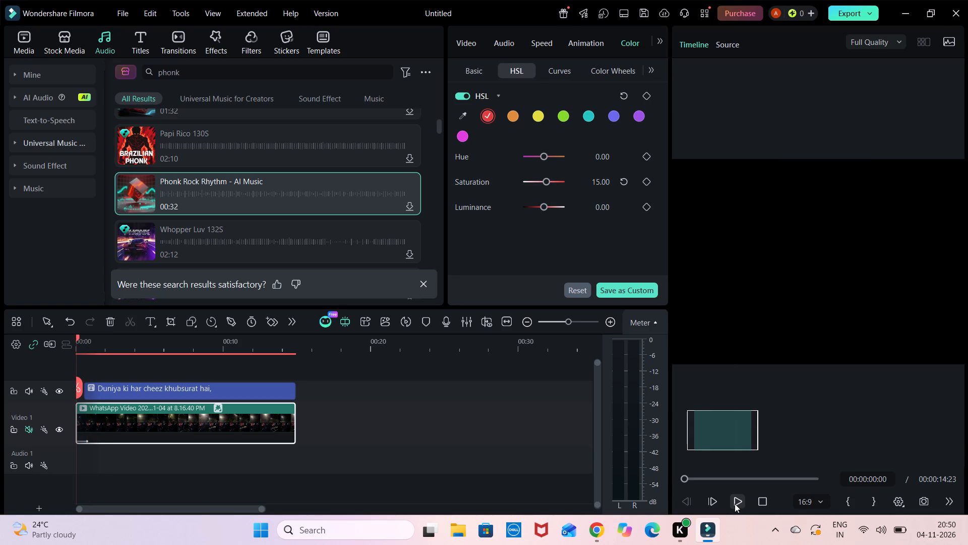
click(738, 504)
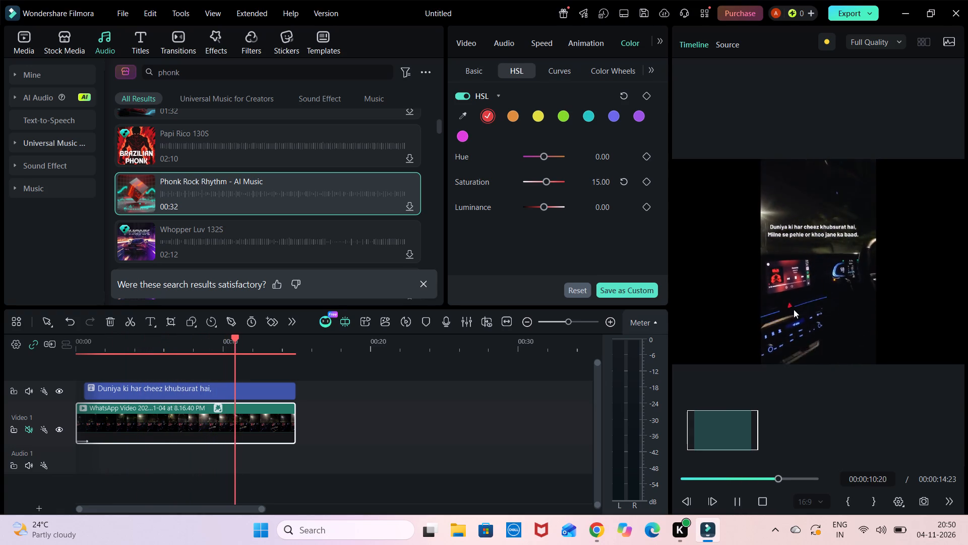
ctrl+scroll(794, 309, up, 2)
ctrl+scroll(840, 308, up, 2)
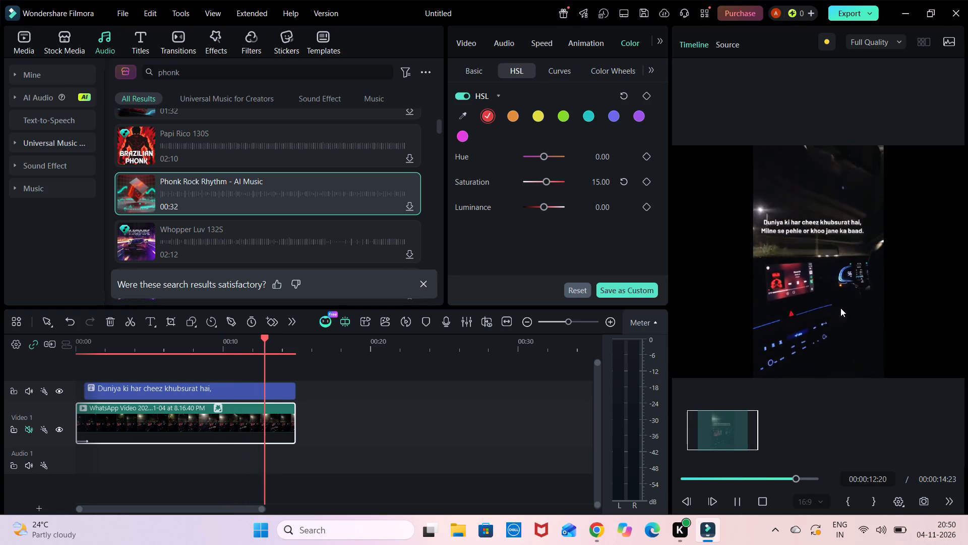
ctrl+scroll(840, 308, up, 8)
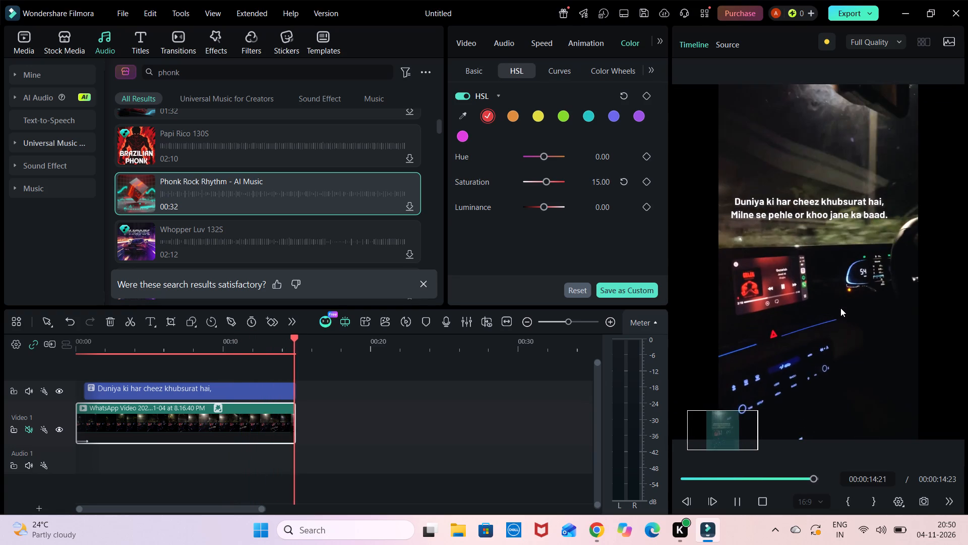
ctrl+scroll(840, 308, down, 14)
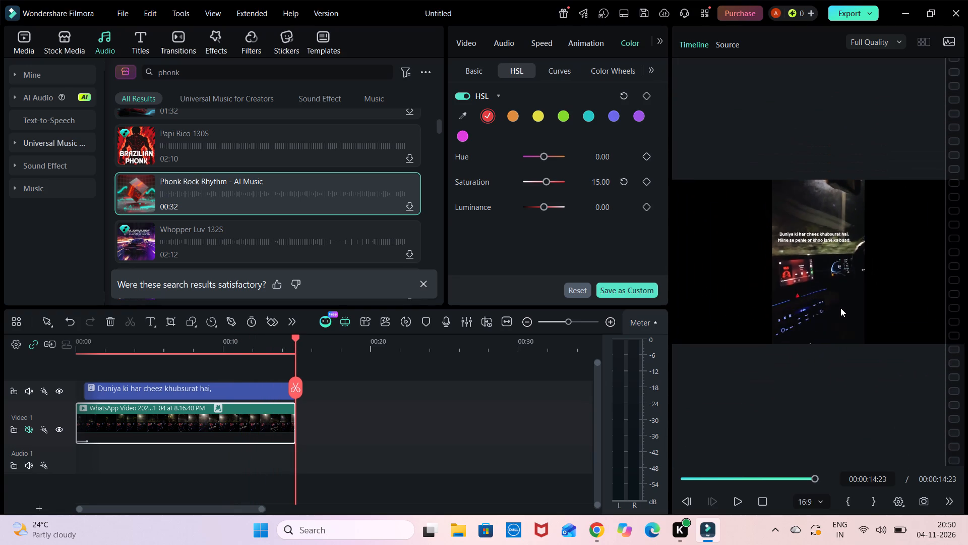
ctrl+scroll(840, 308, down, 15)
ctrl+scroll(840, 308, down, 9)
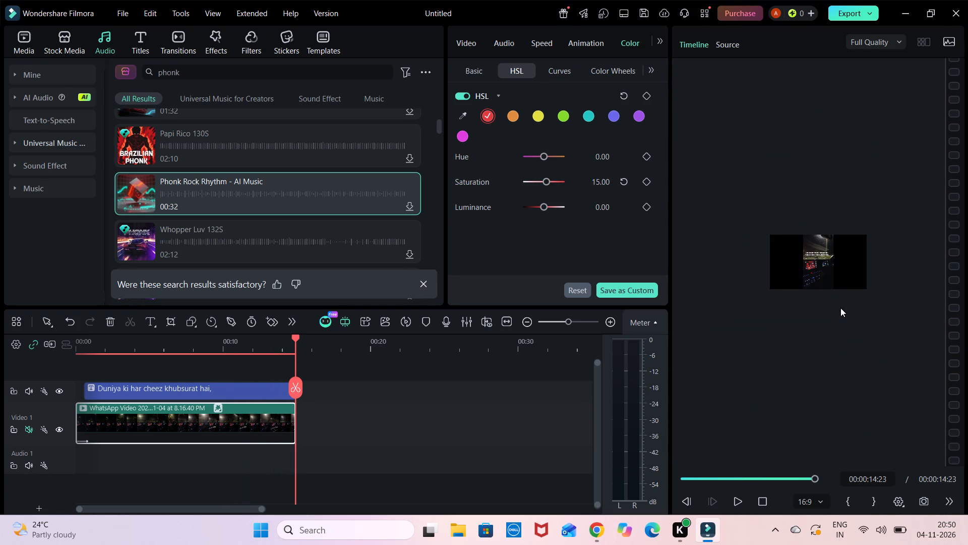
ctrl+scroll(840, 308, up, 15)
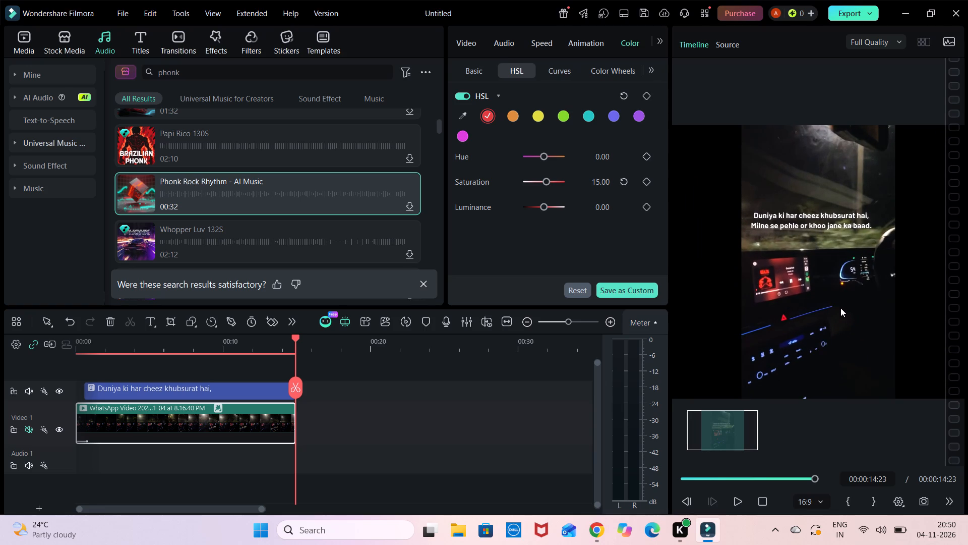
ctrl+scroll(840, 308, up, 1)
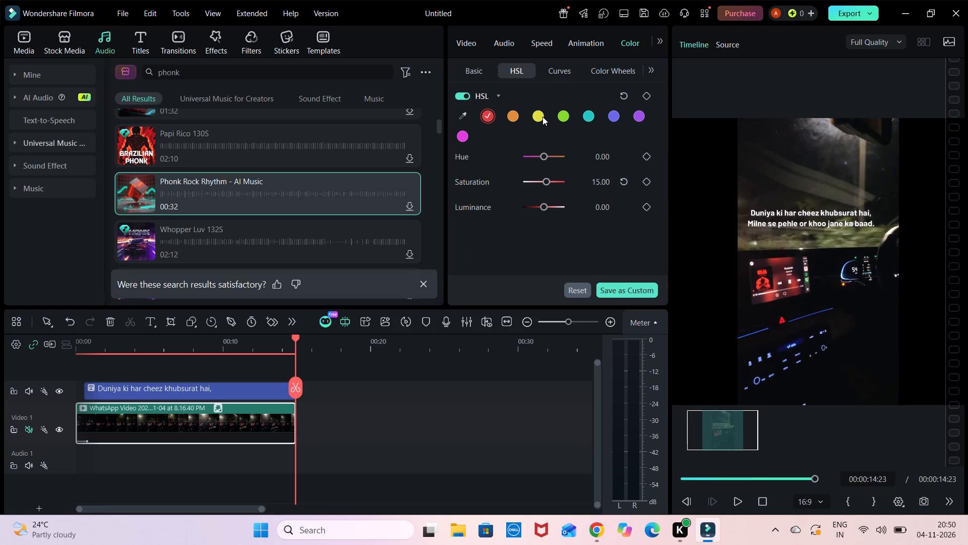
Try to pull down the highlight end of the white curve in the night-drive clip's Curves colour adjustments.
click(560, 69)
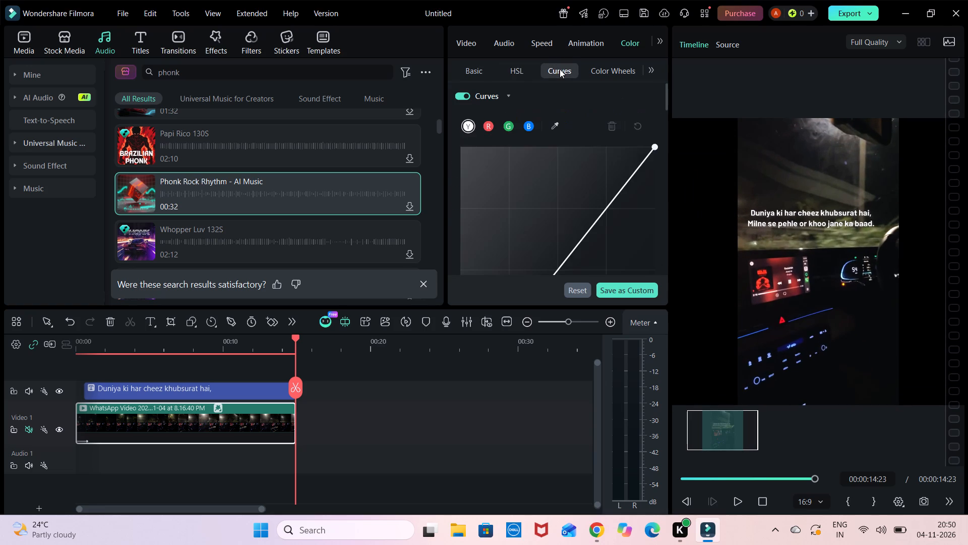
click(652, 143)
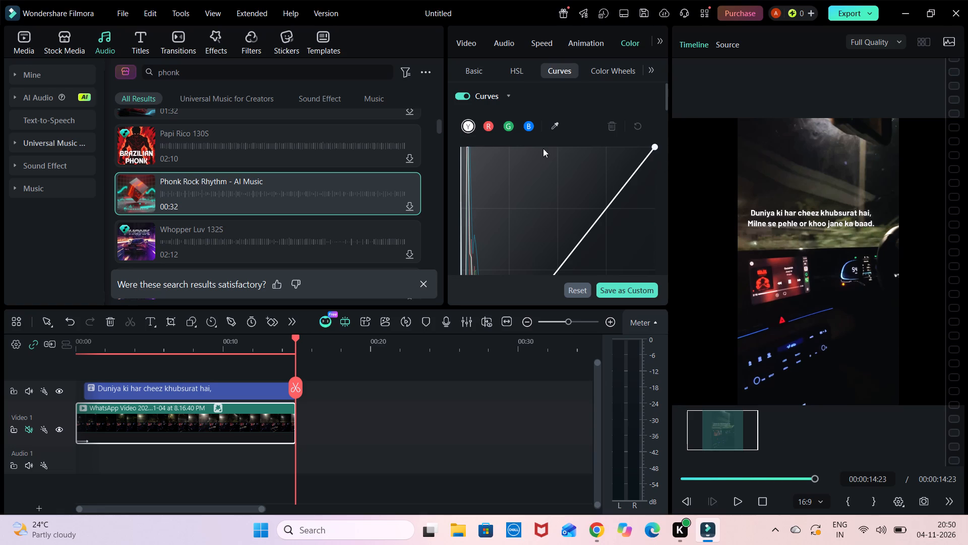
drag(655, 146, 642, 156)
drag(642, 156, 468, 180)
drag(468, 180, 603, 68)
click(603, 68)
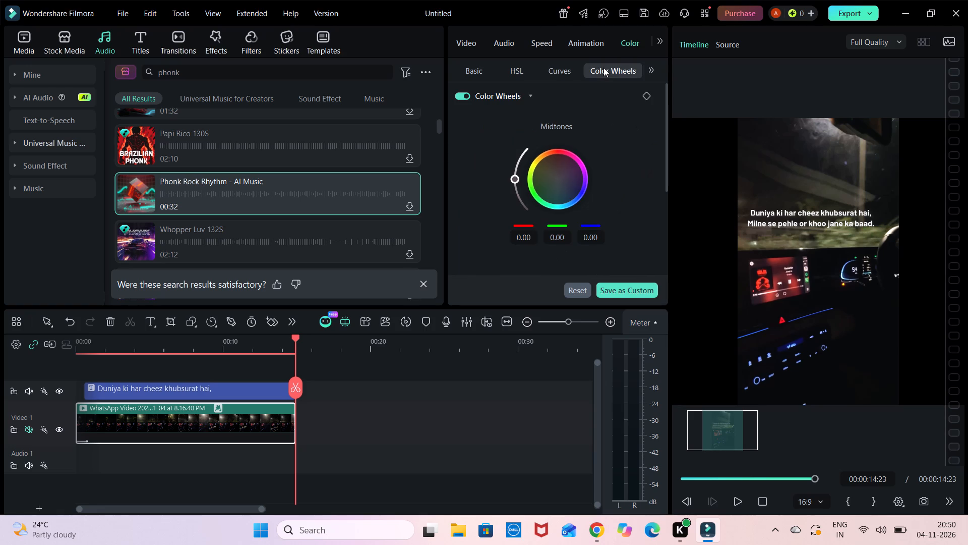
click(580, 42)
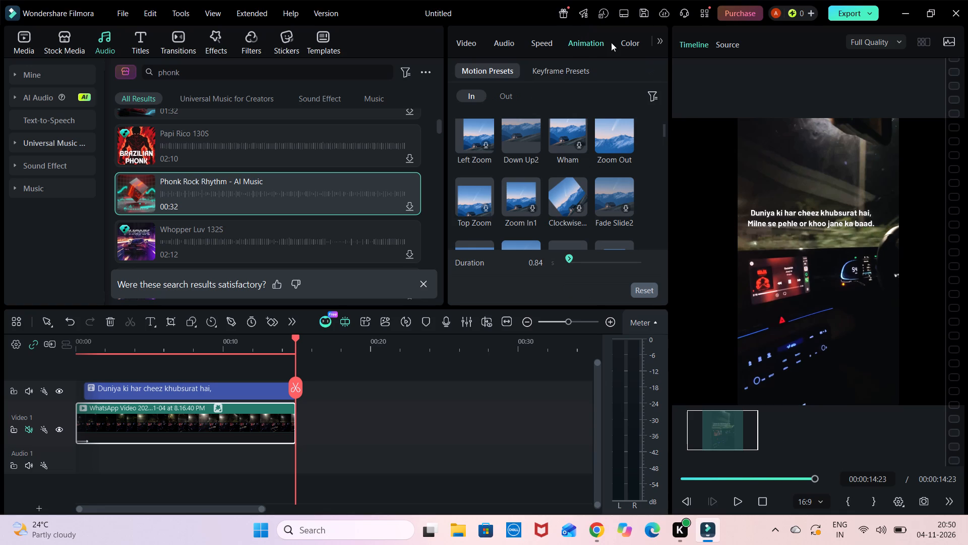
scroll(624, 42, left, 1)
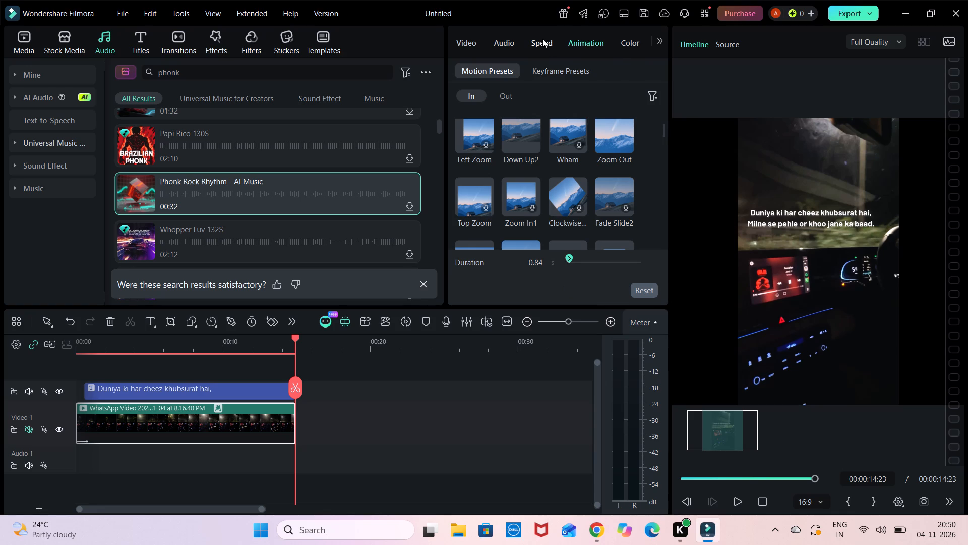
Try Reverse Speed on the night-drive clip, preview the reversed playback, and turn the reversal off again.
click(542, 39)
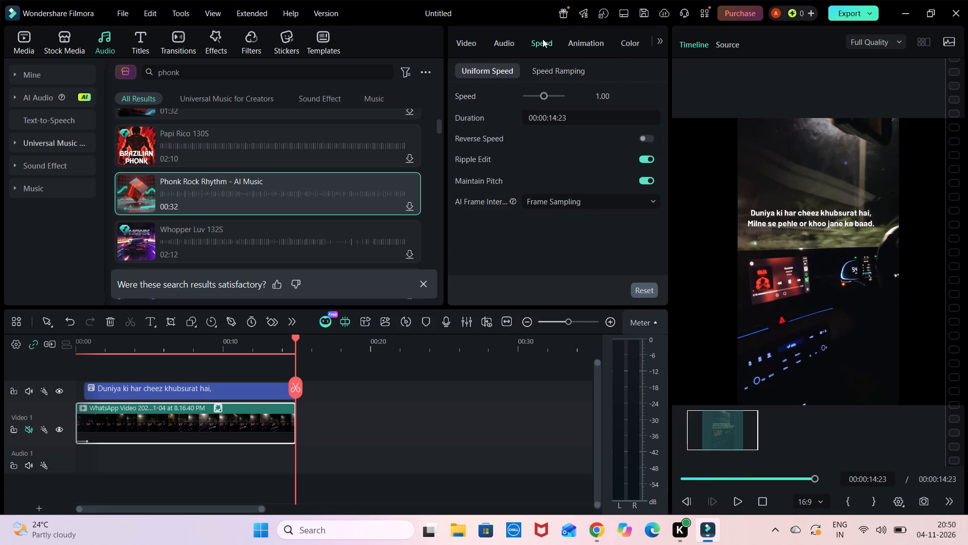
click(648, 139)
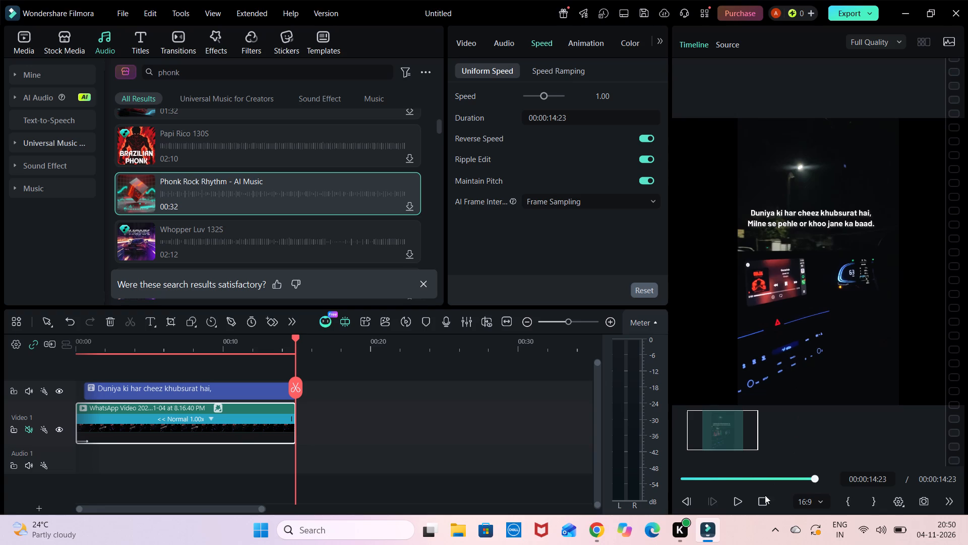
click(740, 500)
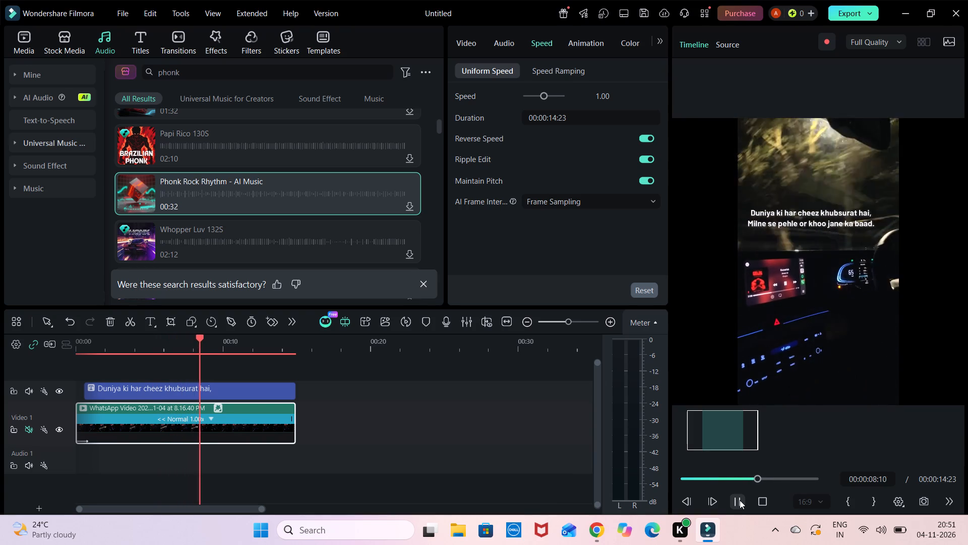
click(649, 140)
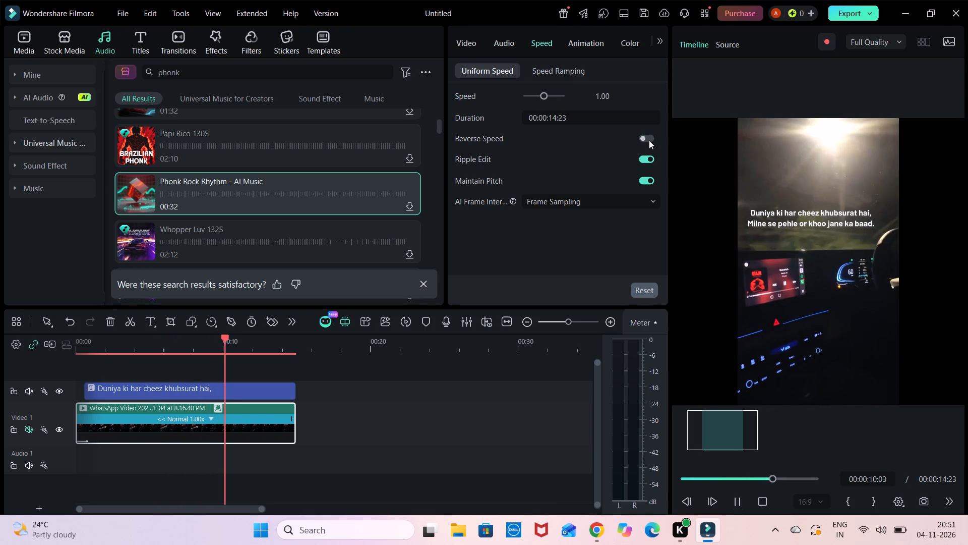
Play the night-drive video from the beginning and examine the playback with the reversal off.
click(741, 498)
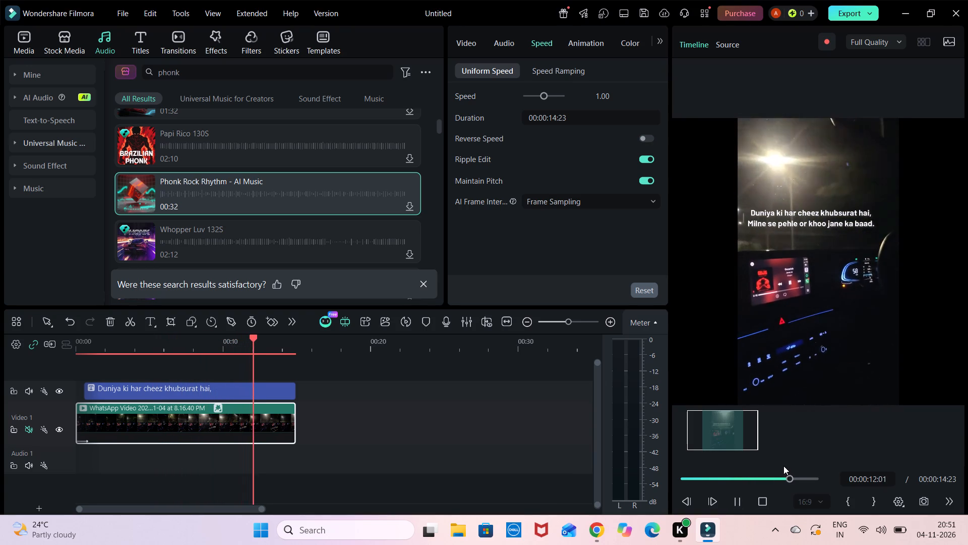
drag(794, 480, 640, 471)
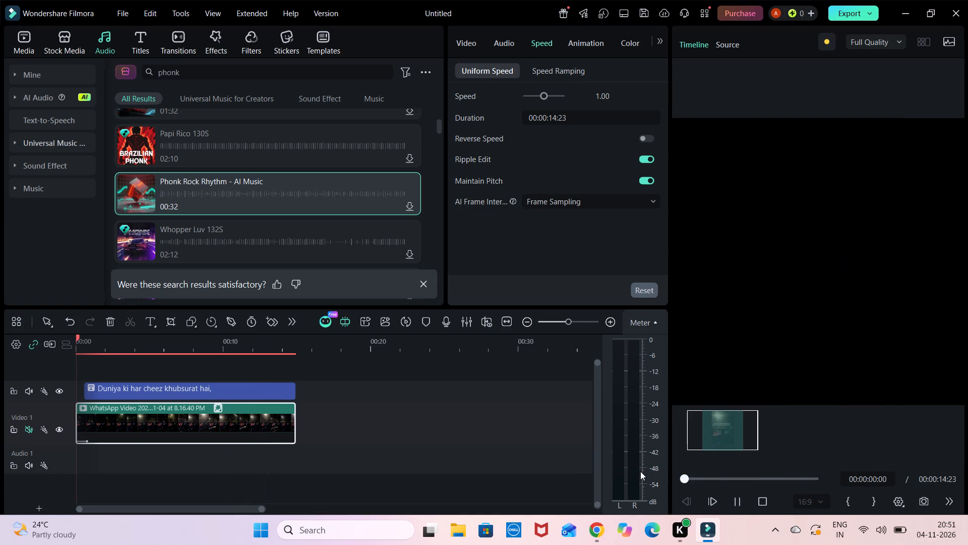
drag(640, 471, 640, 471)
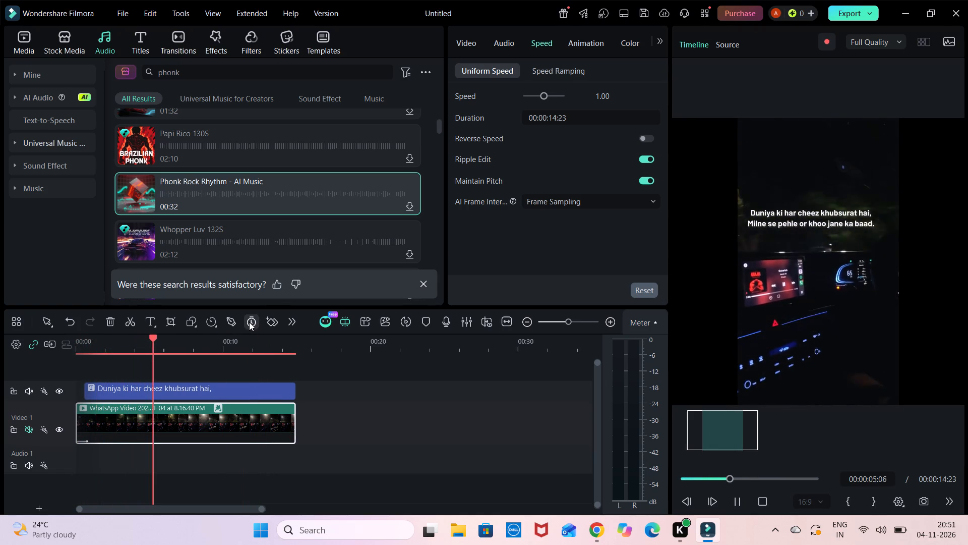
Look through the speed options for the night-drive clip and open its Uniform Speed controls.
click(208, 321)
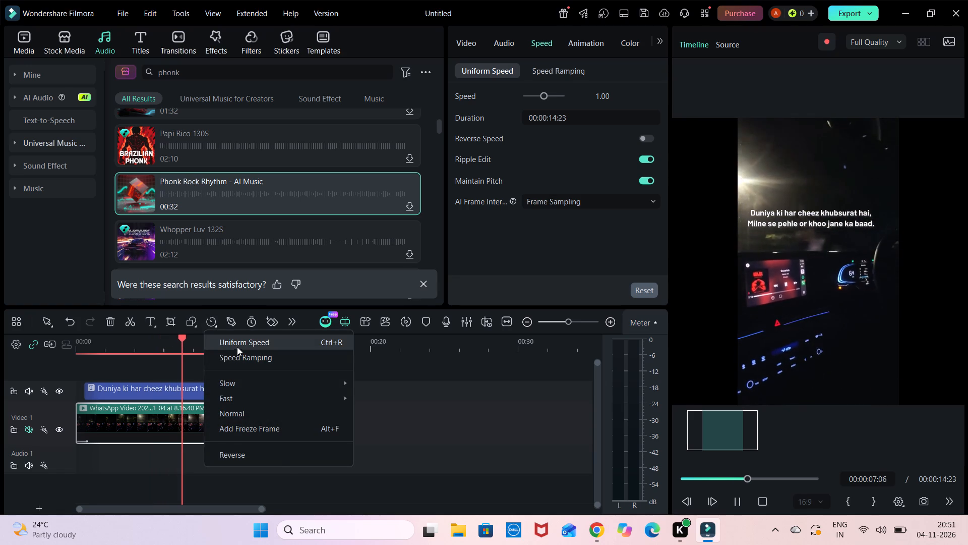
click(240, 385)
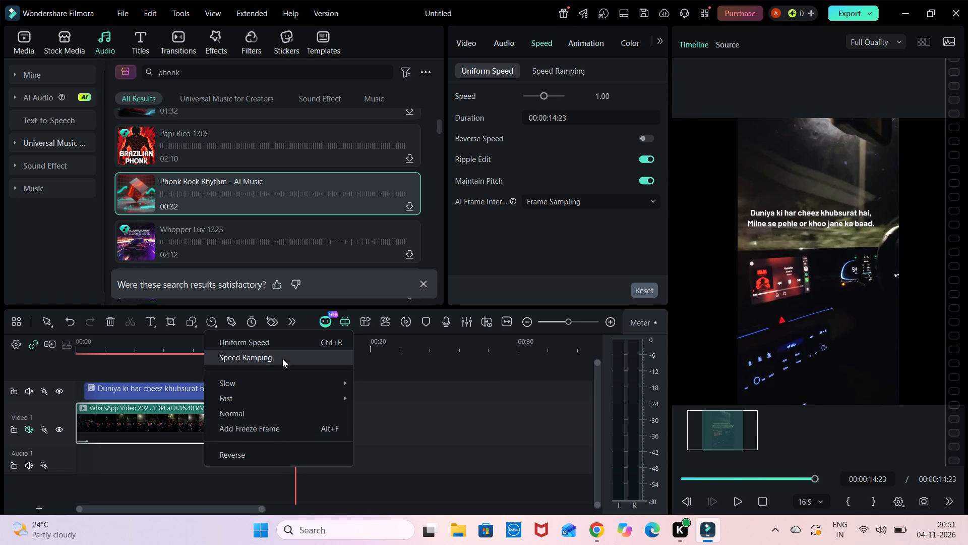
click(293, 346)
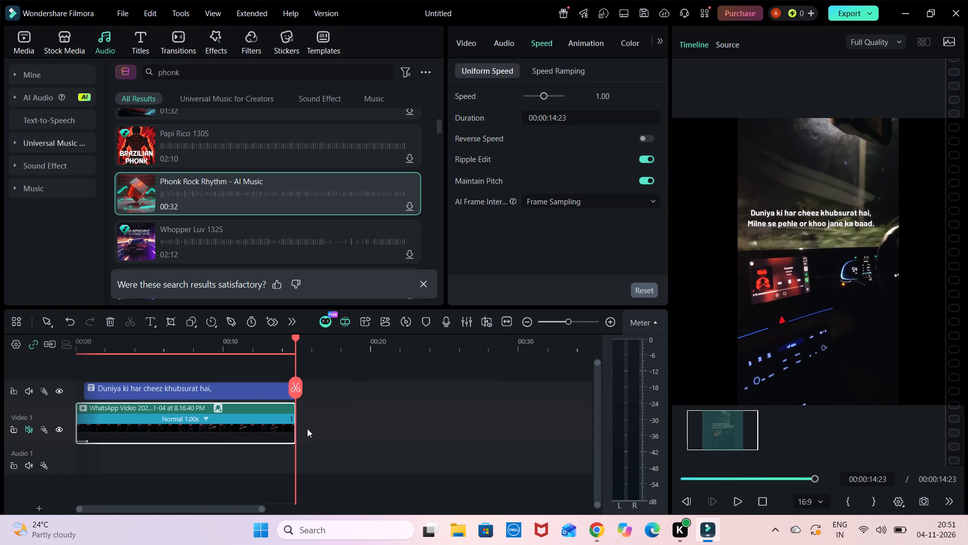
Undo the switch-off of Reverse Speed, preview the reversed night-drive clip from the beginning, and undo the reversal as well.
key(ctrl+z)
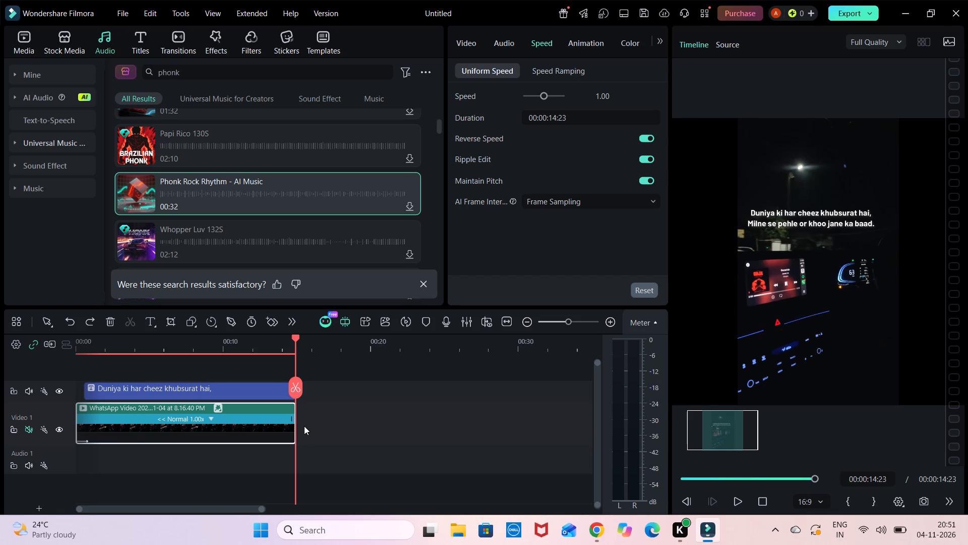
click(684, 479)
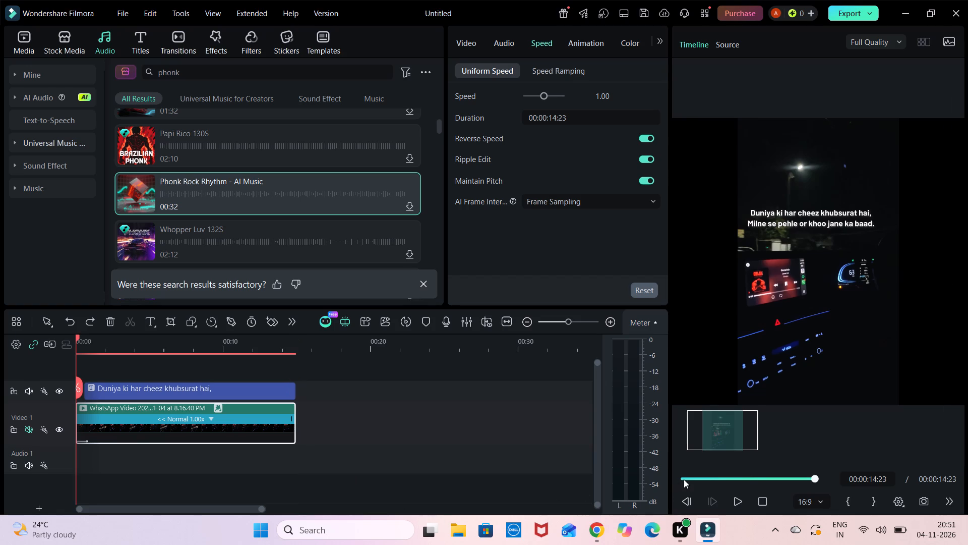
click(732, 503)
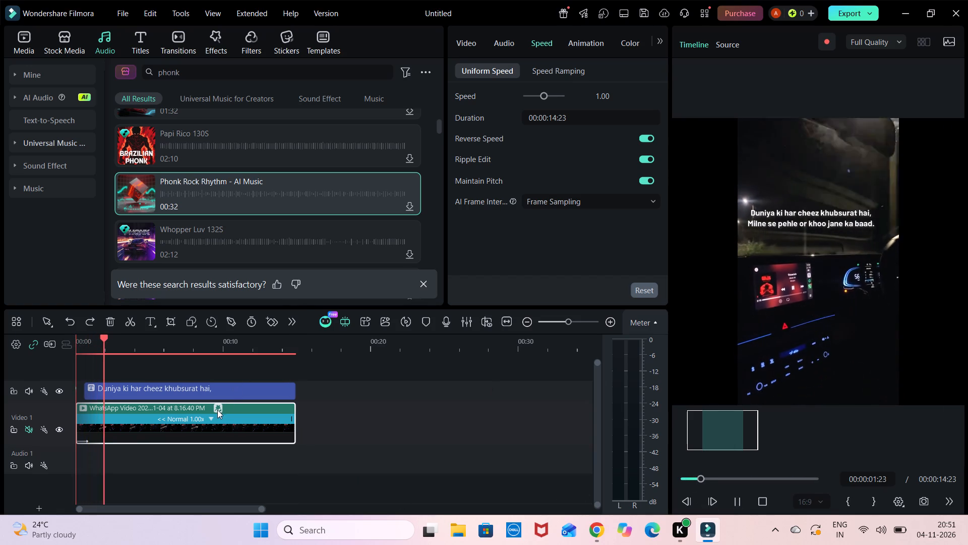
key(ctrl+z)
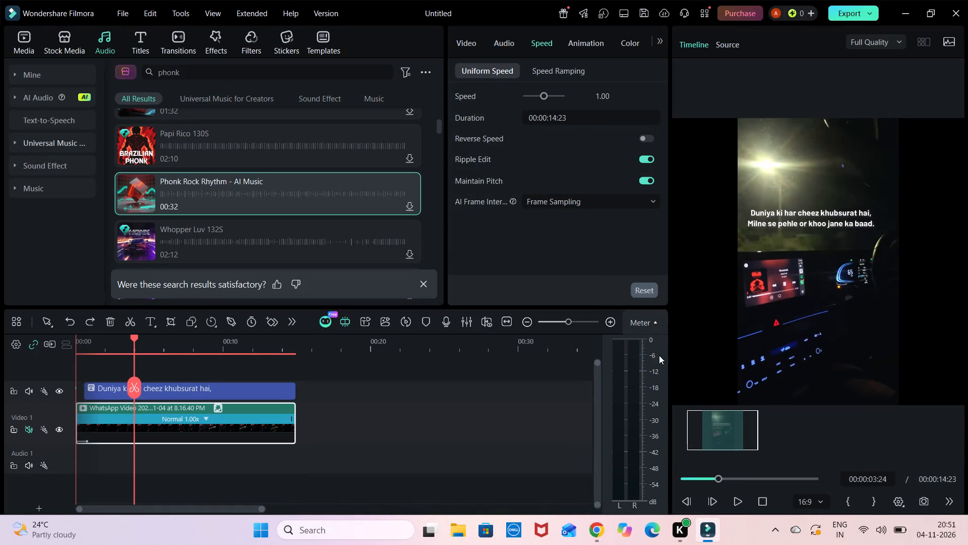
Play the night-drive video from the beginning again to review its forward playback.
drag(710, 481, 652, 468)
click(733, 498)
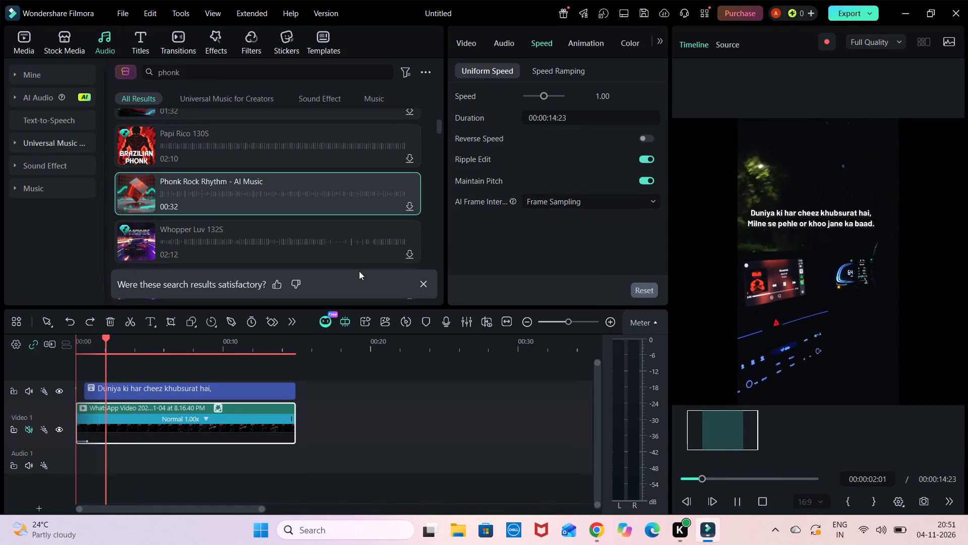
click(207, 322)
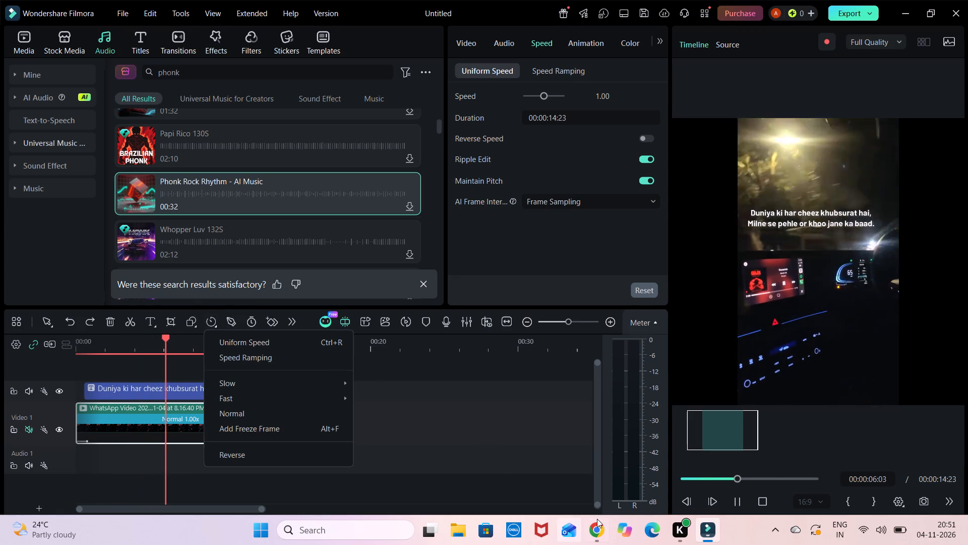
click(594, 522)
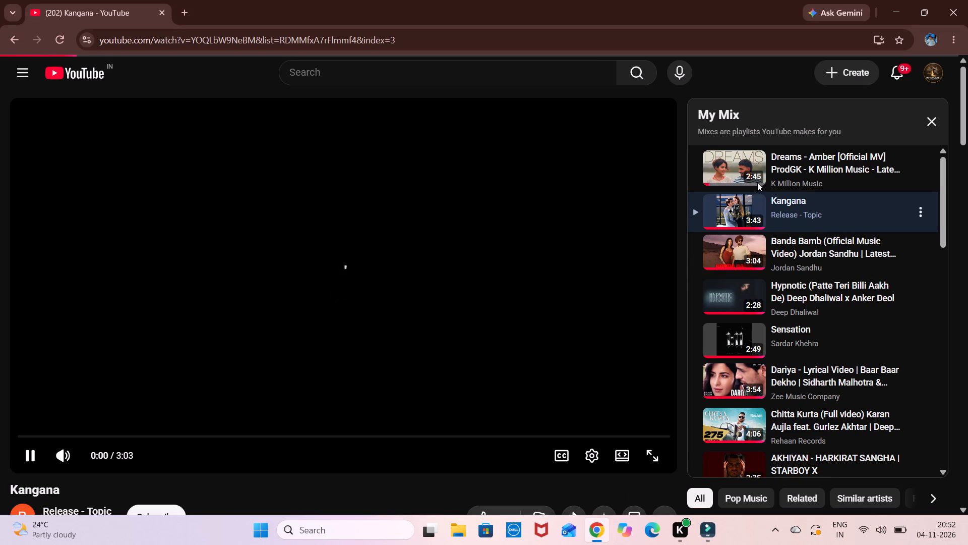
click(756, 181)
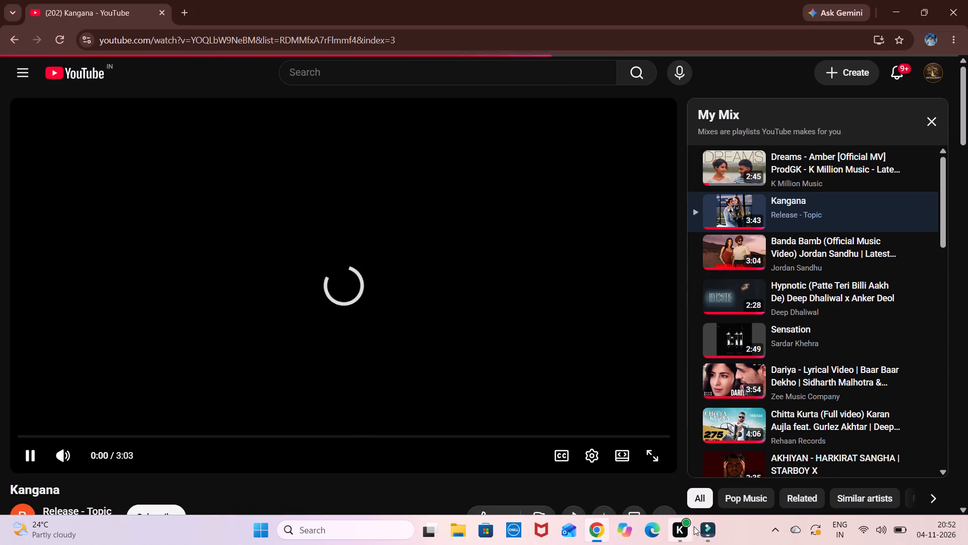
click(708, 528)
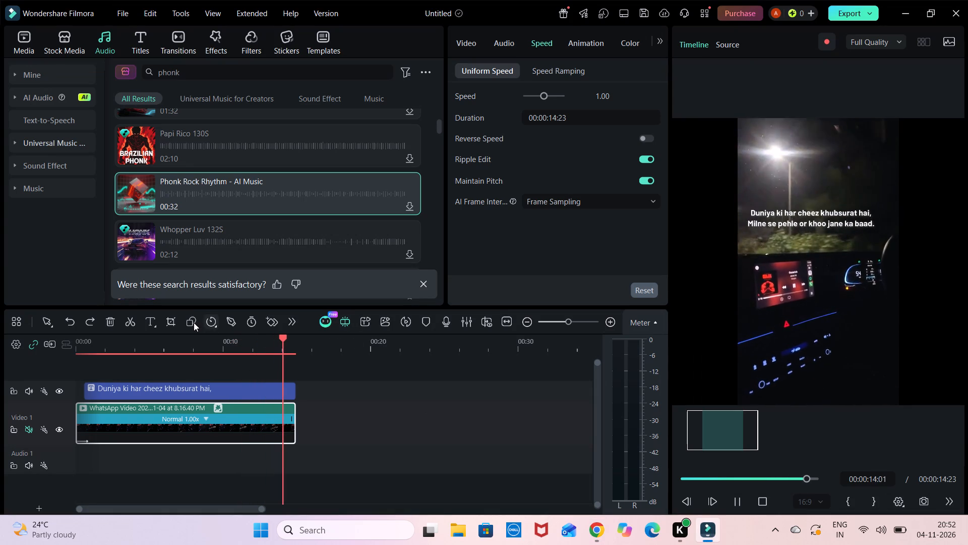
Apply the Customize speed ramping preset to the night-drive clip.
click(214, 318)
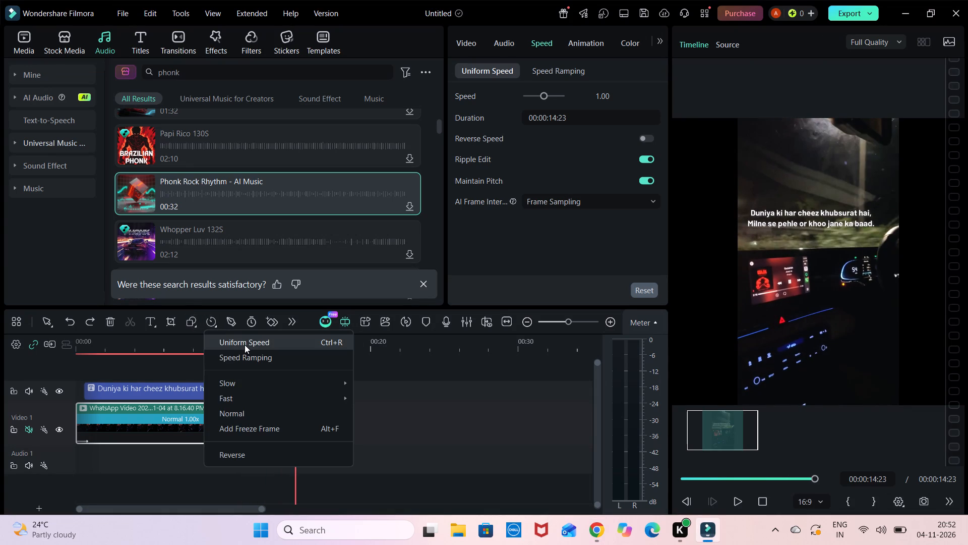
click(254, 362)
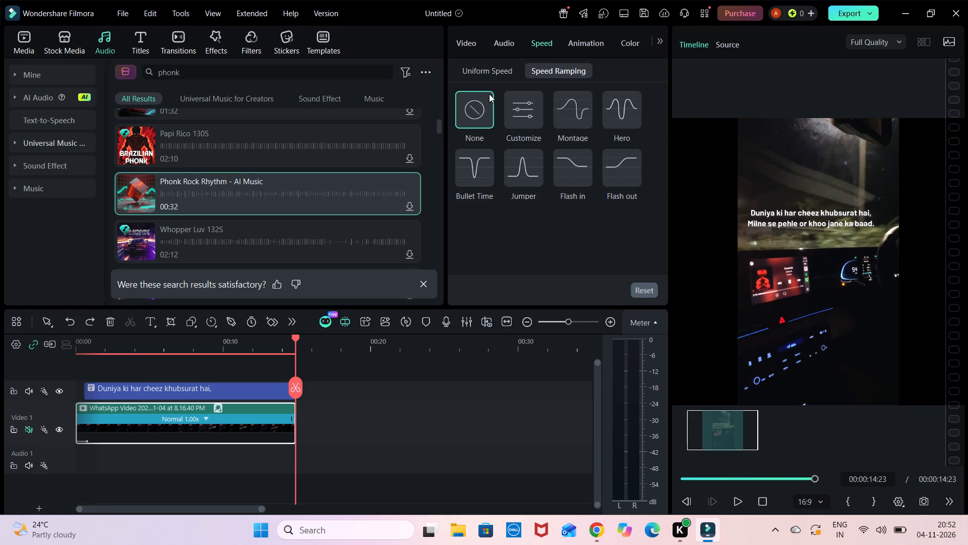
click(518, 117)
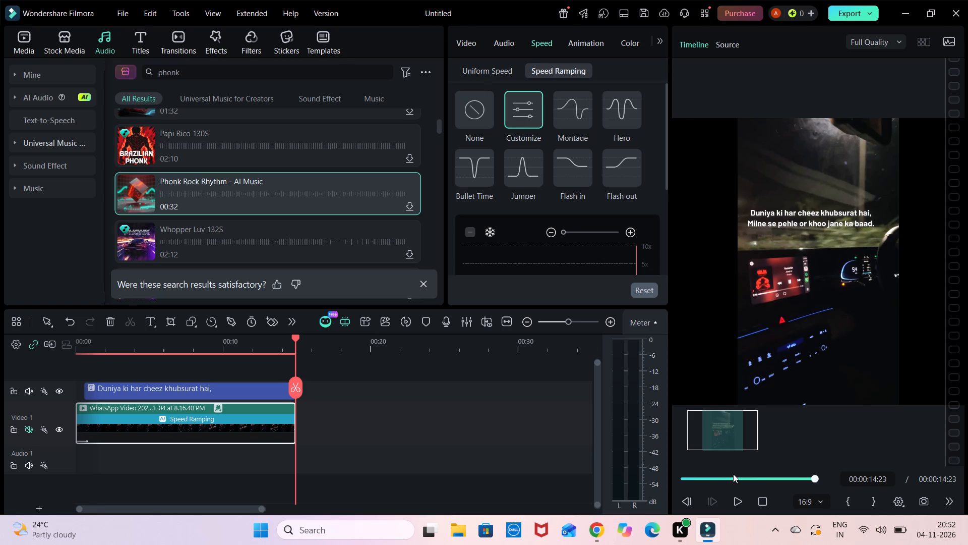
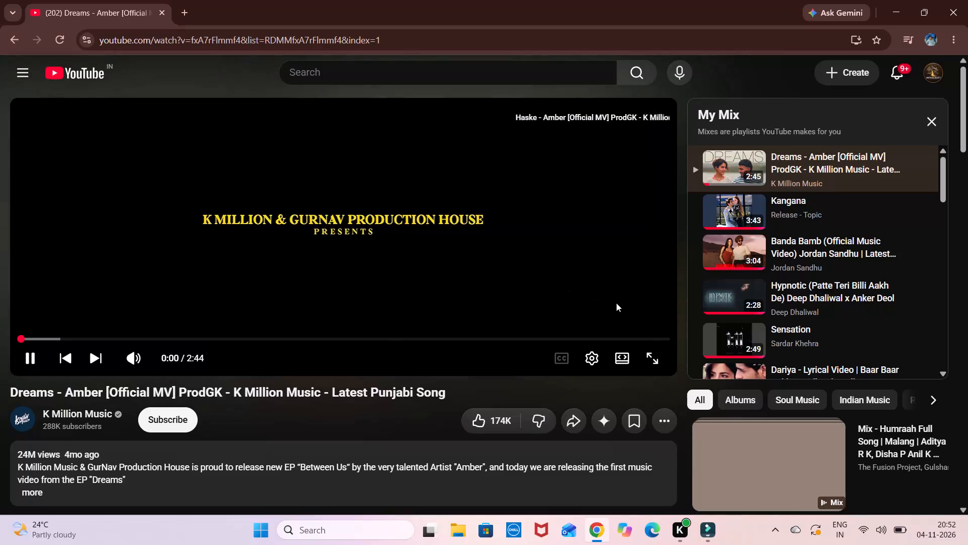
Skip ahead in the Dreams - Amber music video playing on YouTube.
key(Right)
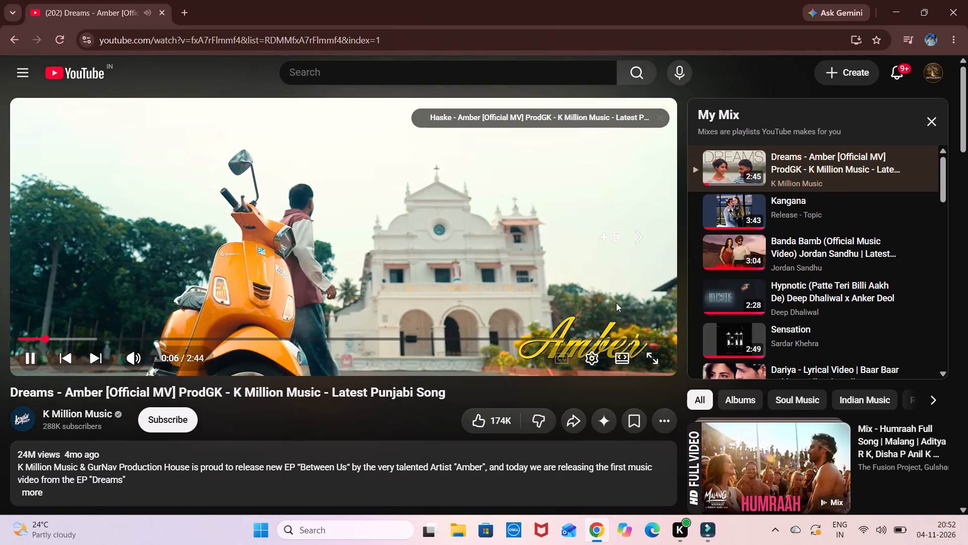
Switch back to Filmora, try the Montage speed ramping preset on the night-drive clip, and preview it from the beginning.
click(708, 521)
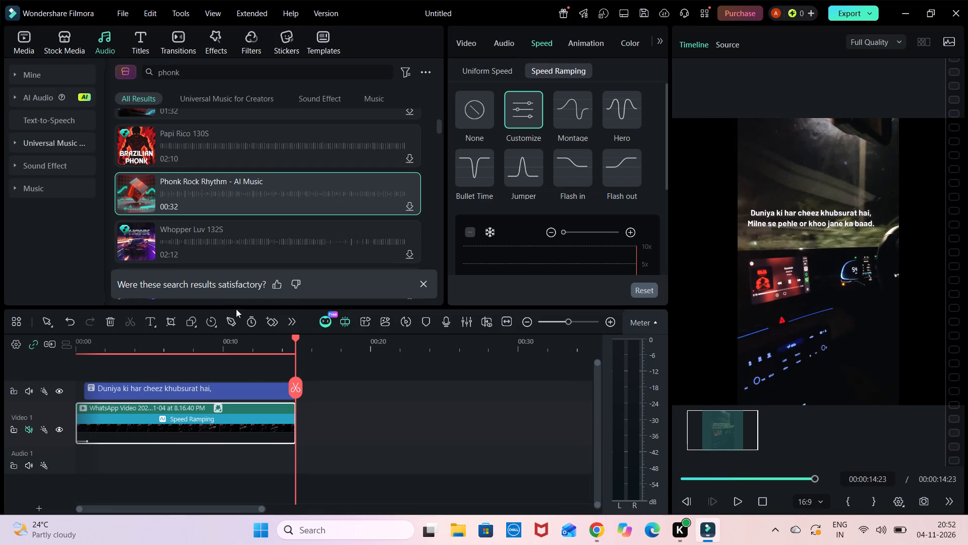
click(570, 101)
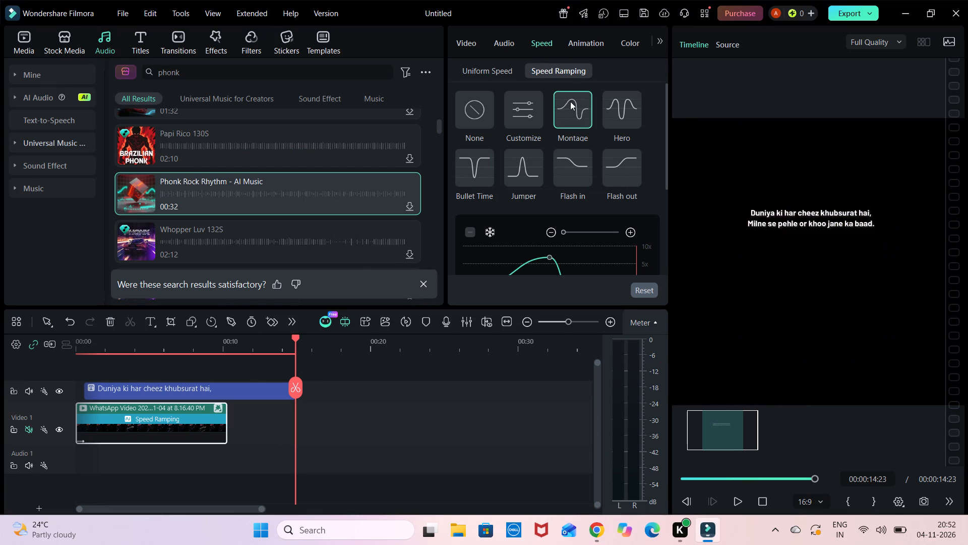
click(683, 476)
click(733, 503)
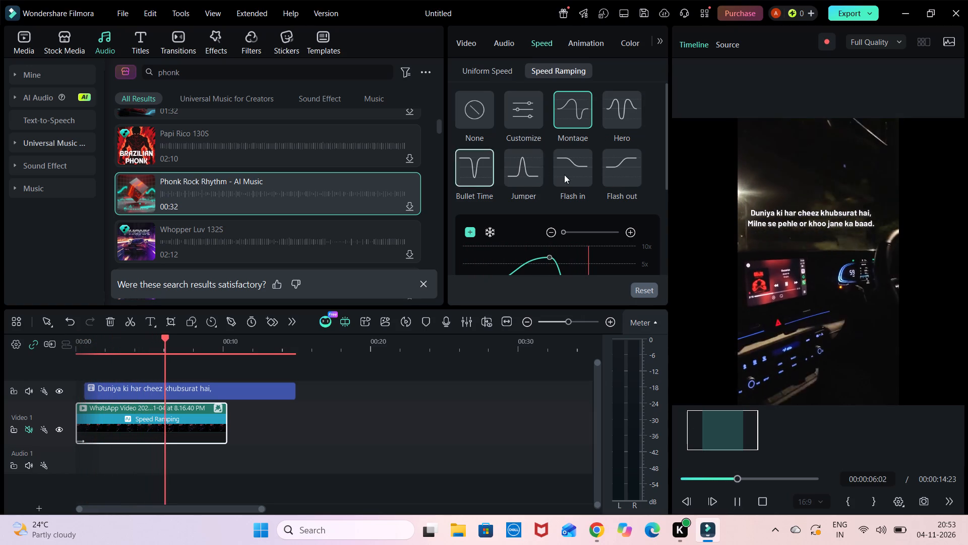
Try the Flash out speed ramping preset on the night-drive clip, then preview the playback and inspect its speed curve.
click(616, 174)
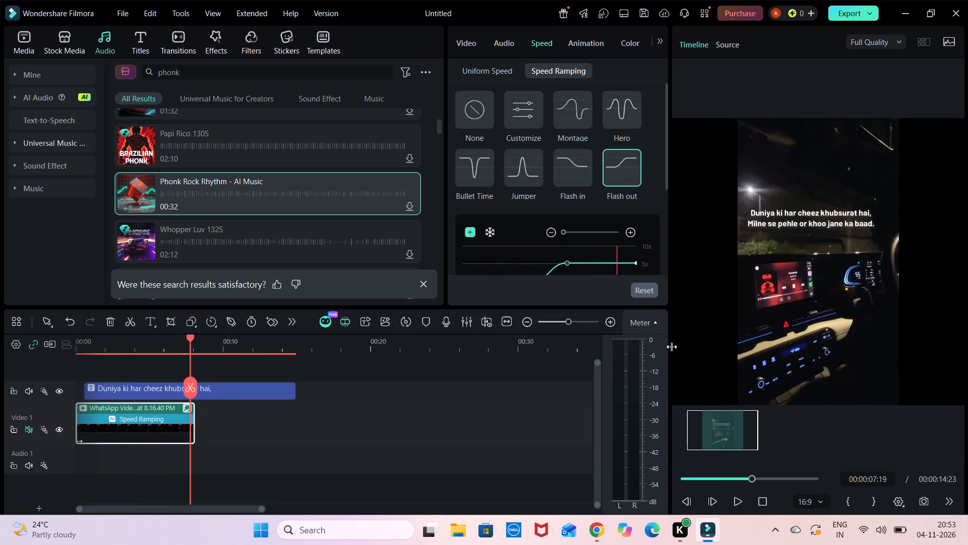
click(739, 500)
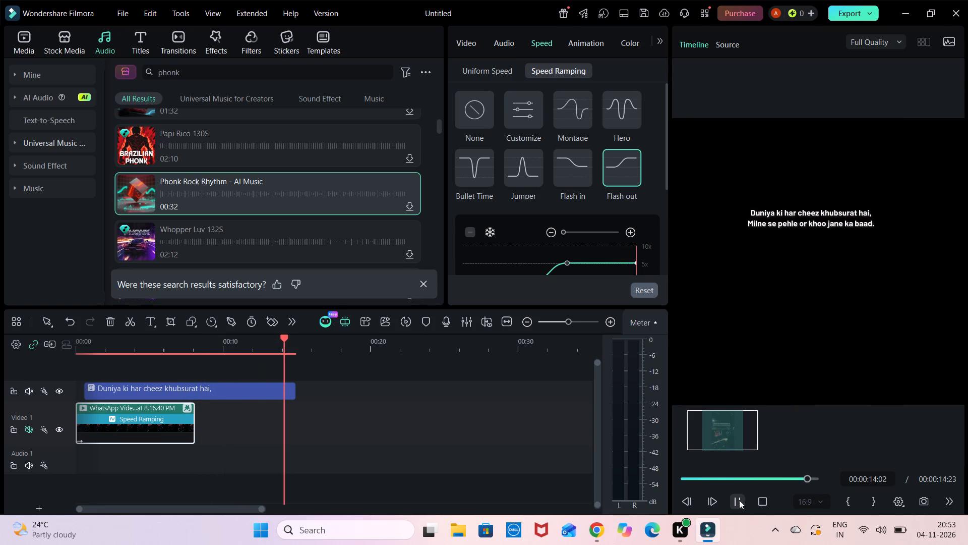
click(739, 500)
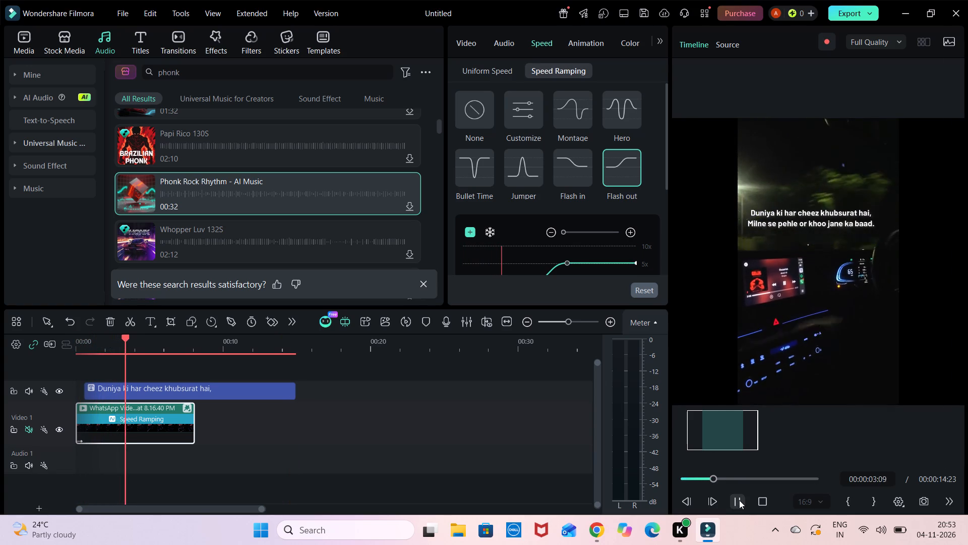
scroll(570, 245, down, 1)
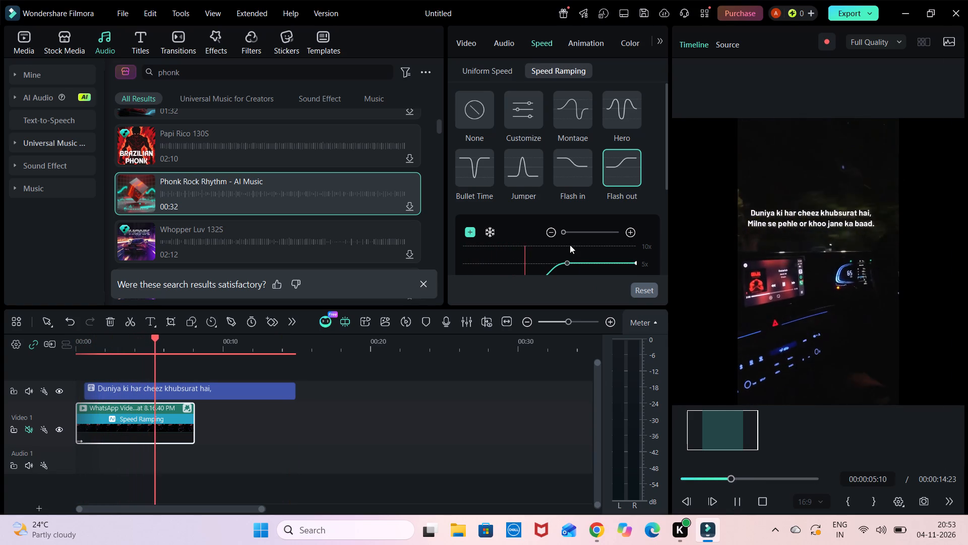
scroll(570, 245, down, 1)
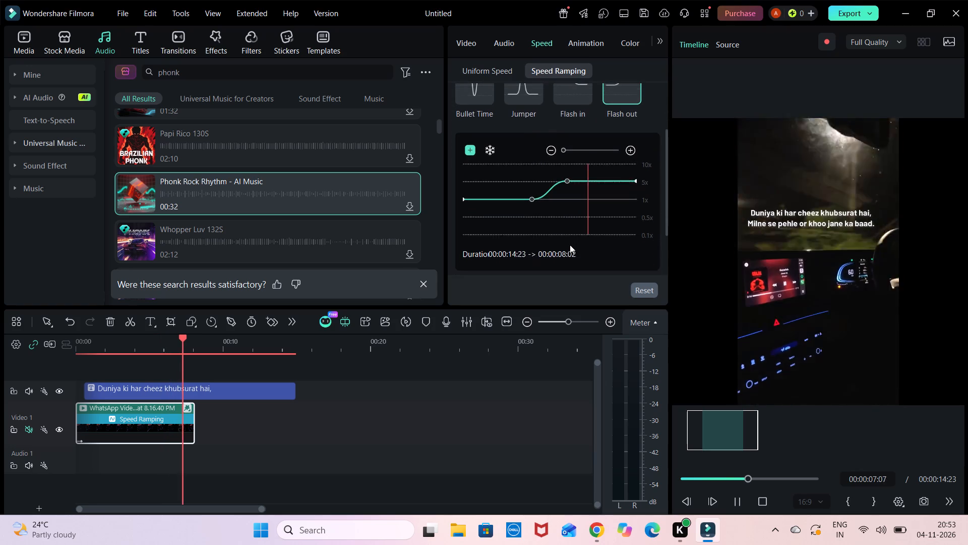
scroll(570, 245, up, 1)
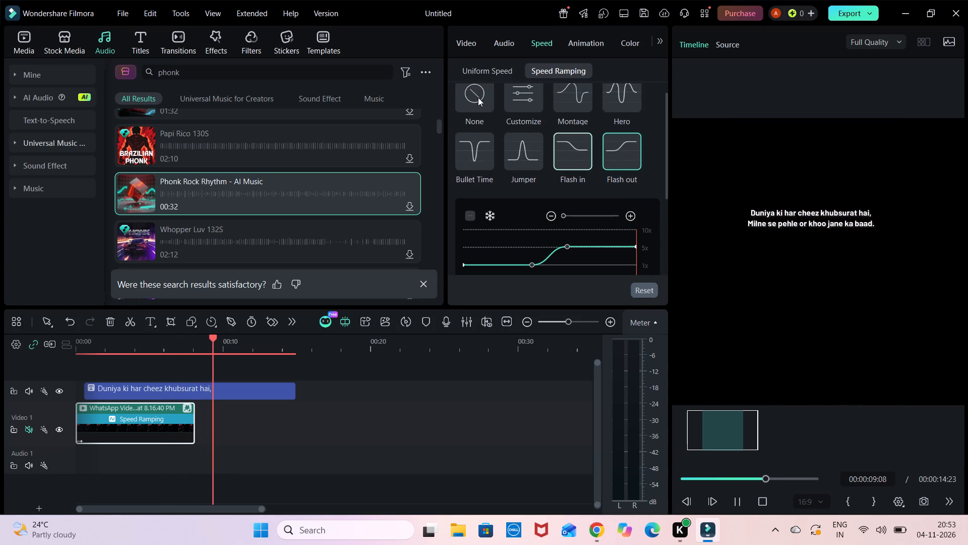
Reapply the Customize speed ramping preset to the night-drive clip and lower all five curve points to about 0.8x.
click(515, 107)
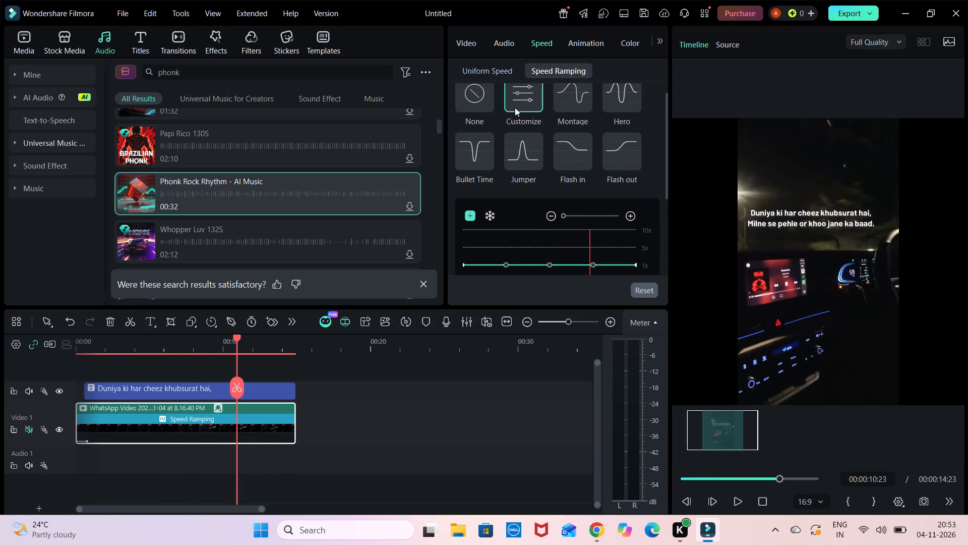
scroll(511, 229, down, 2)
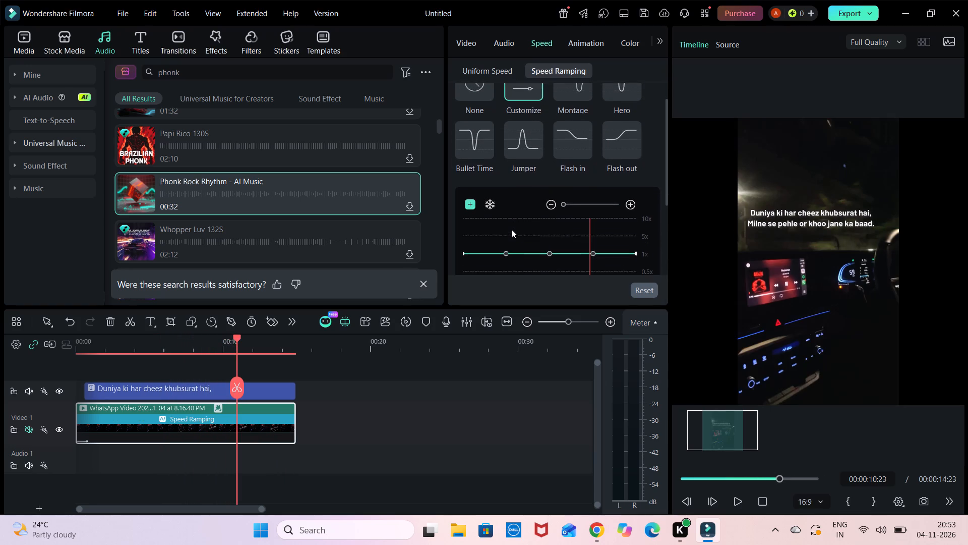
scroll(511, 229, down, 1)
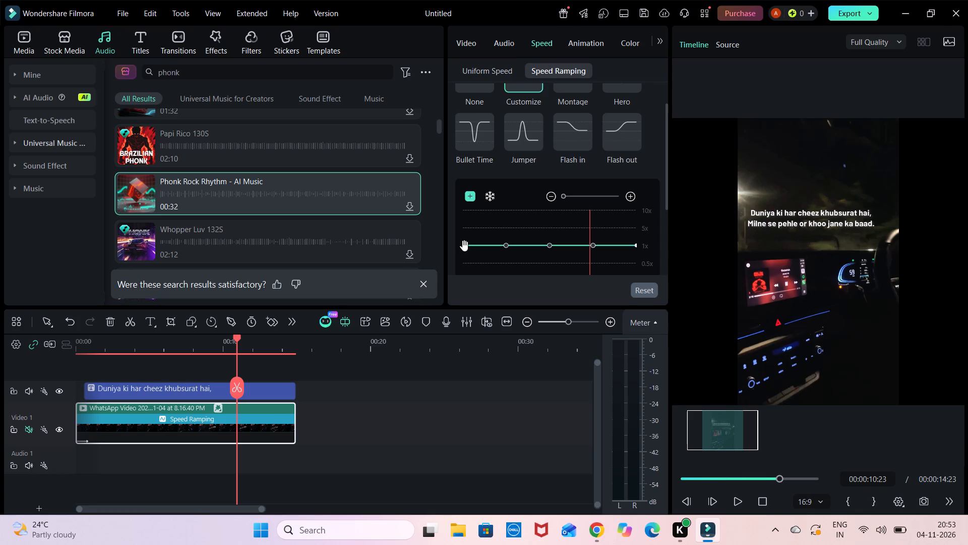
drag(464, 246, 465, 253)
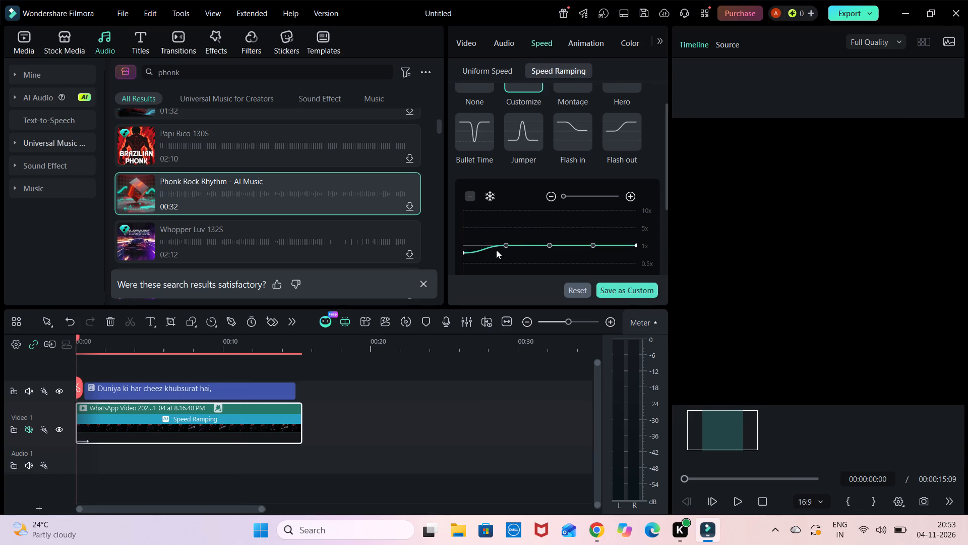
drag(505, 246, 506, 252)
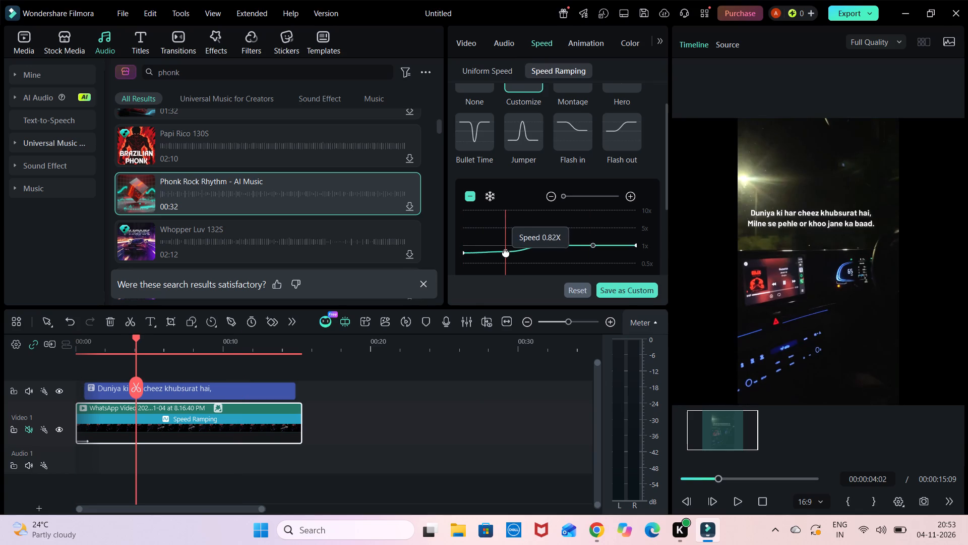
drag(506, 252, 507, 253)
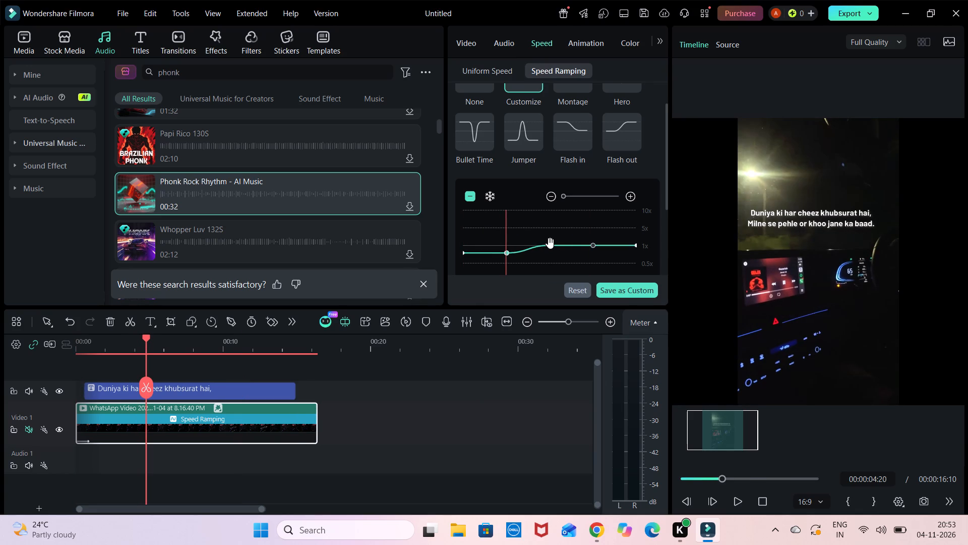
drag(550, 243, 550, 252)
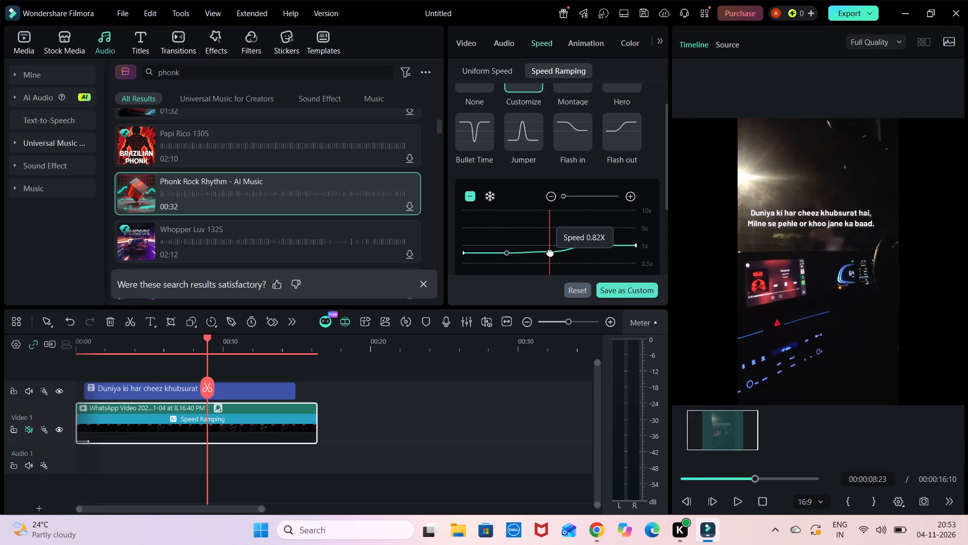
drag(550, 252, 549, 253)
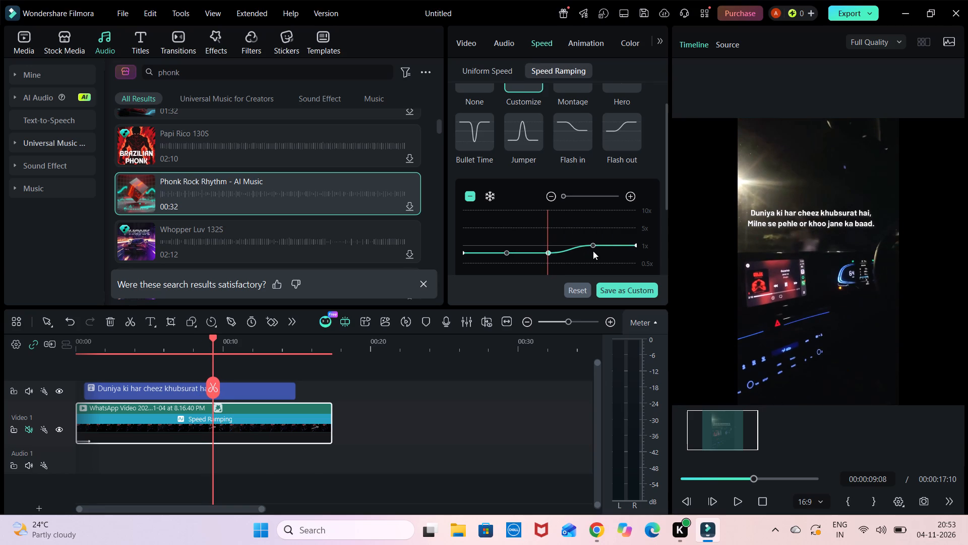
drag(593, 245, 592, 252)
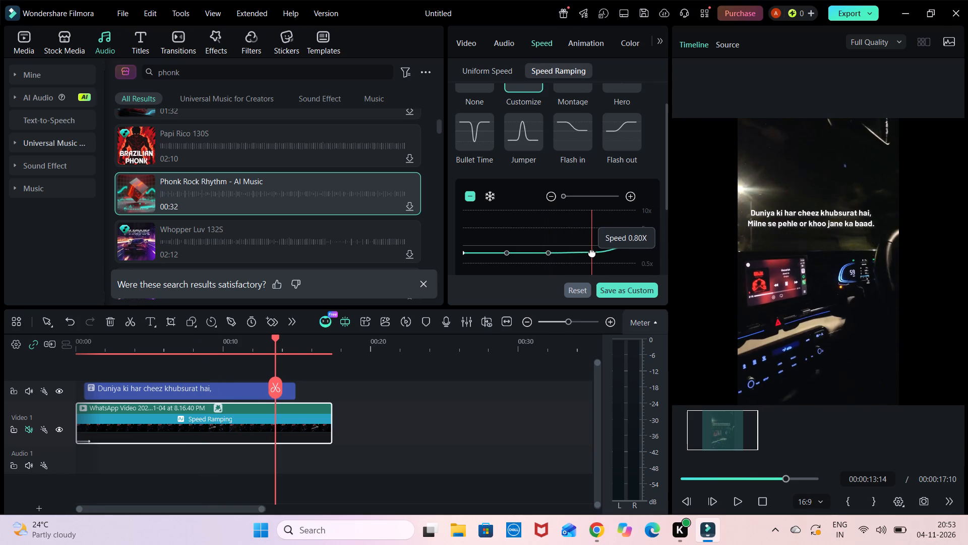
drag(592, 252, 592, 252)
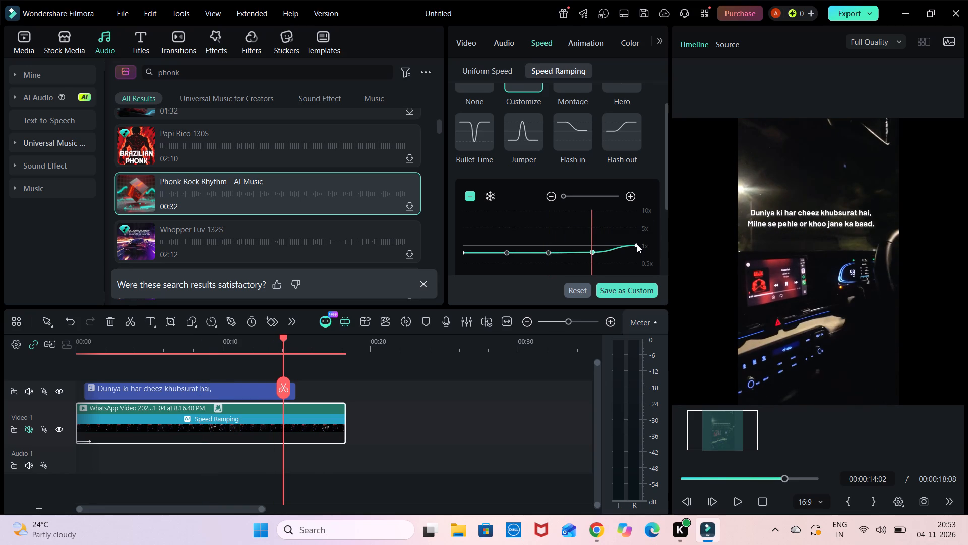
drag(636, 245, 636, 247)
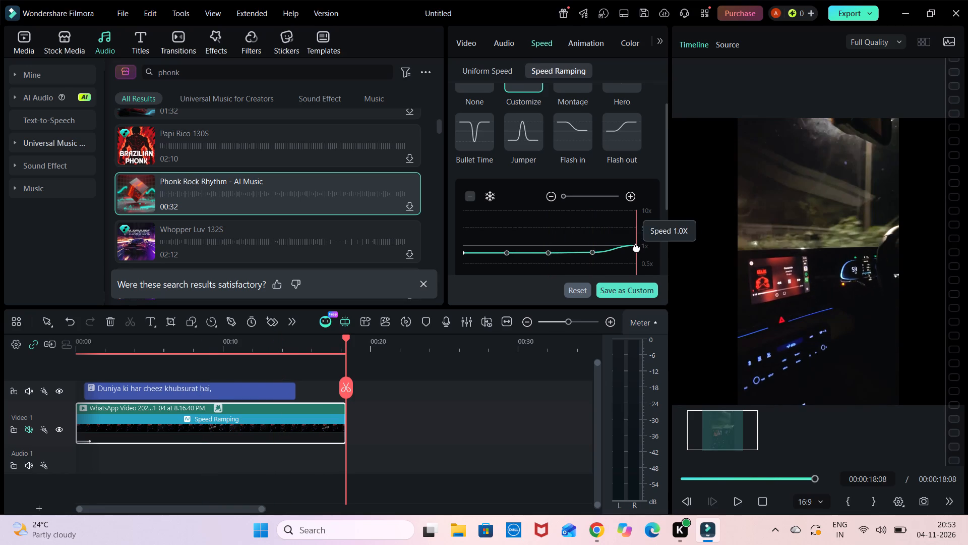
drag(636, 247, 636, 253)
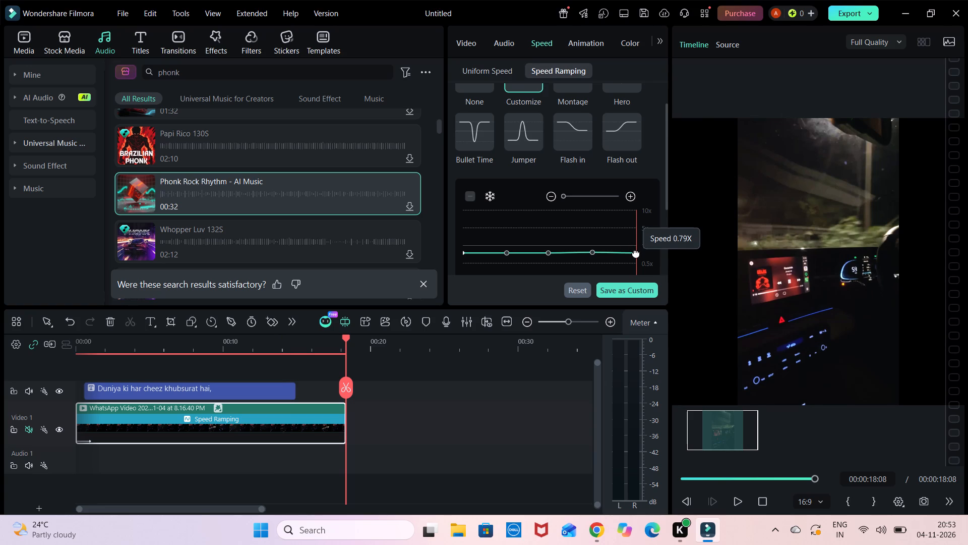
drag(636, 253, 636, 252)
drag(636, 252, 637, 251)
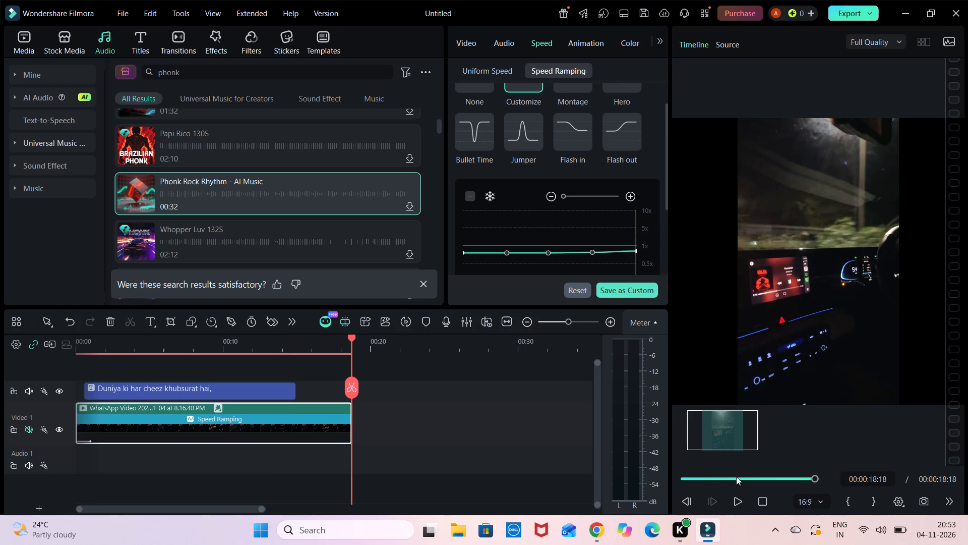
Play the video from the beginning to review the slowed night-drive clip.
drag(727, 483, 702, 479)
drag(702, 479, 698, 479)
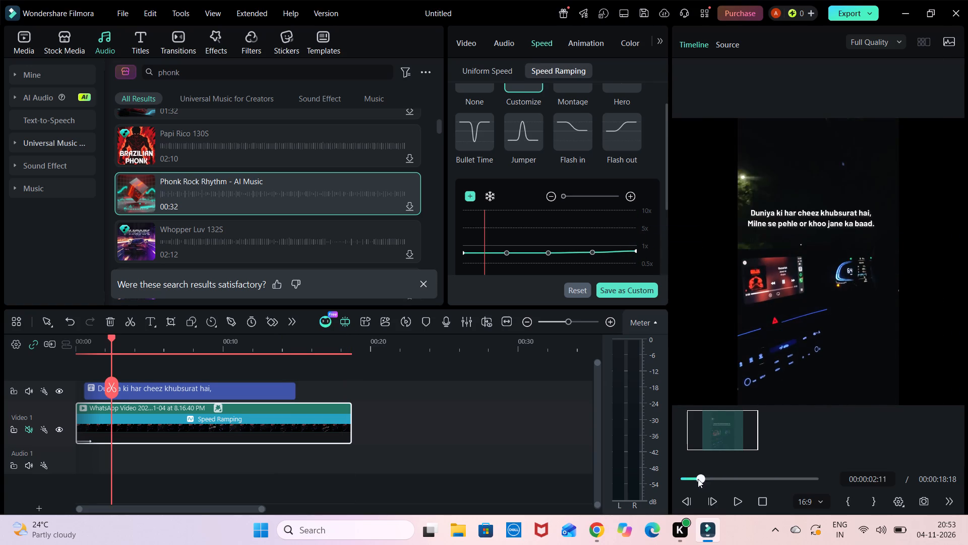
drag(698, 479, 666, 485)
click(735, 503)
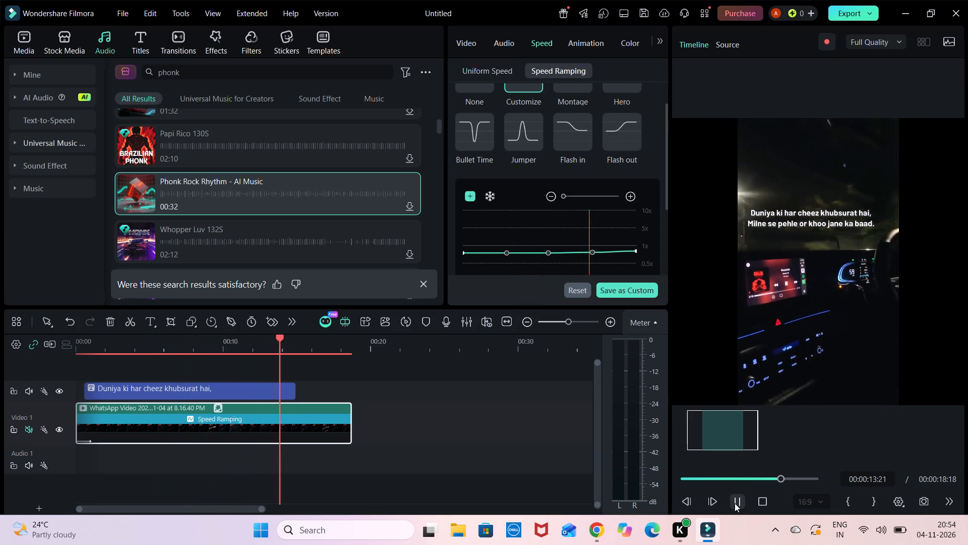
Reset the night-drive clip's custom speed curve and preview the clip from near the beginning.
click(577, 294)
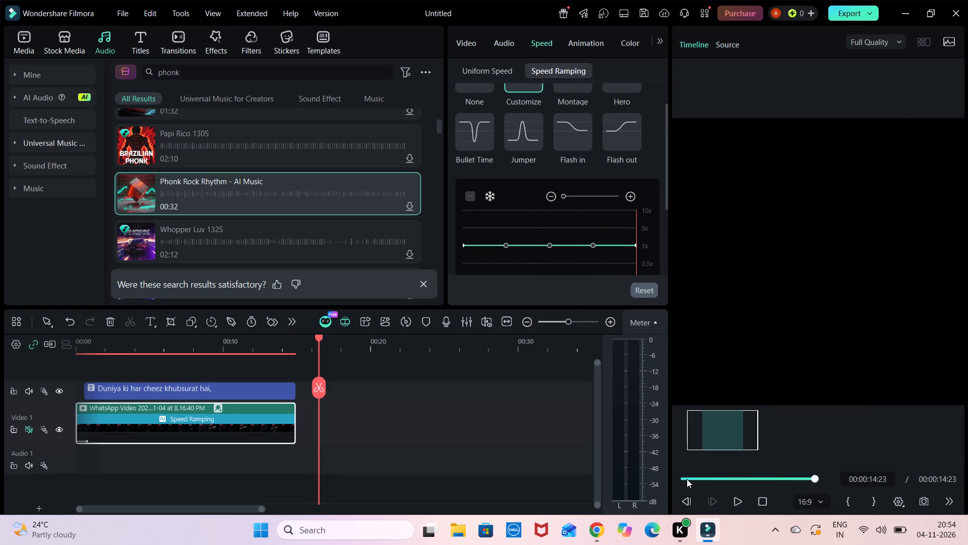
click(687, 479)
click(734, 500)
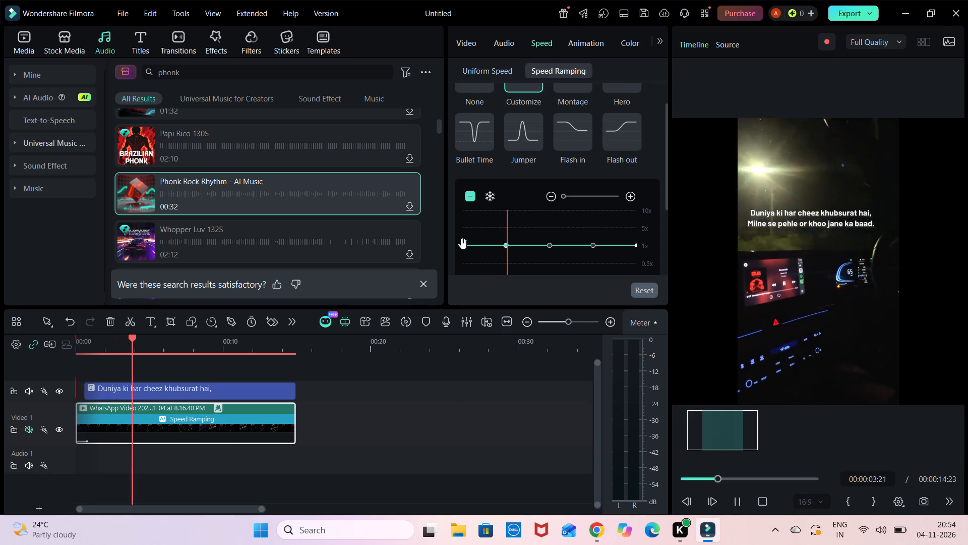
Lower all five points of the night-drive clip's custom speed curve to about 0.9x.
drag(463, 244, 463, 249)
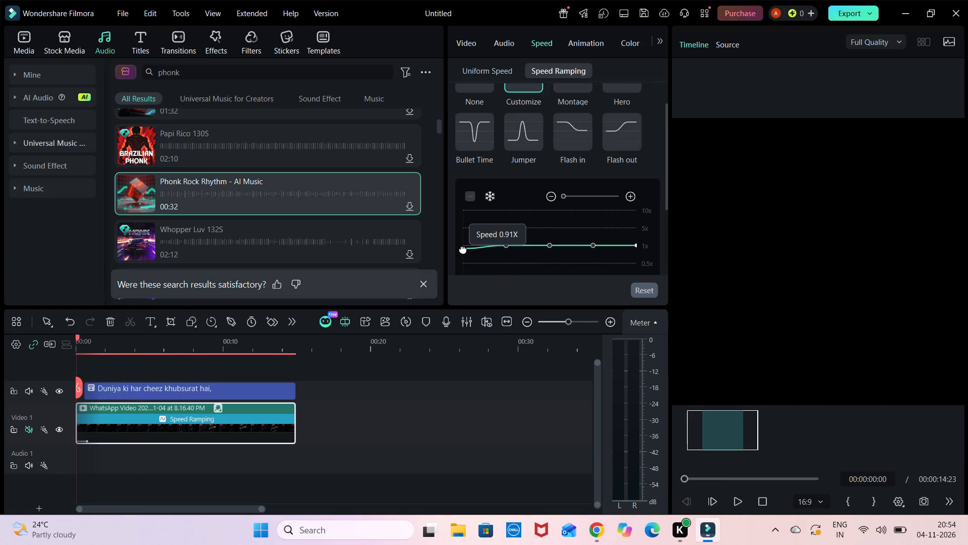
drag(463, 249, 462, 249)
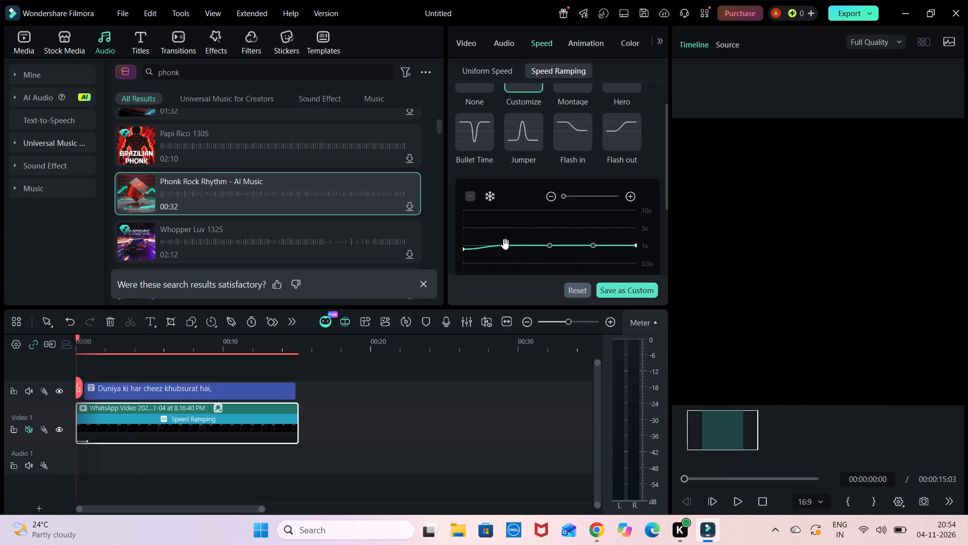
click(505, 244)
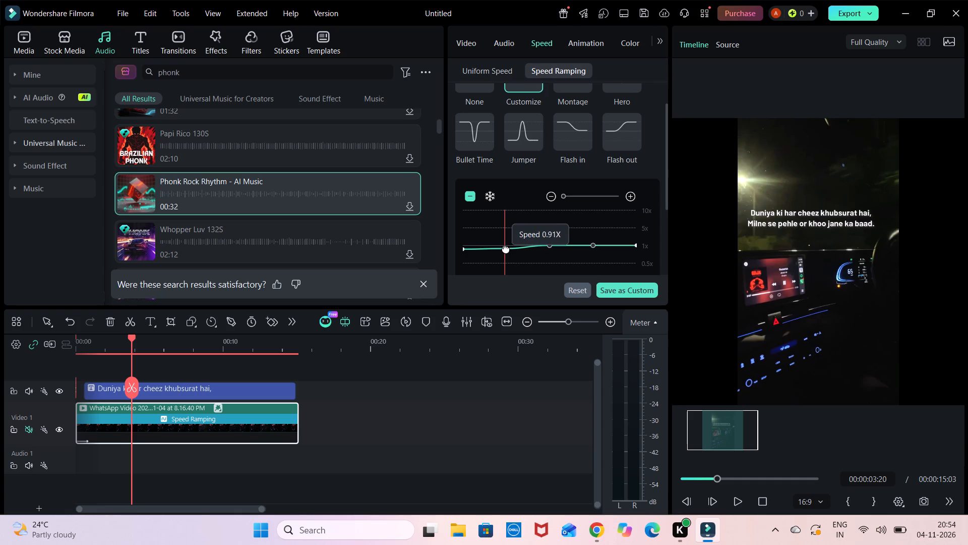
click(549, 245)
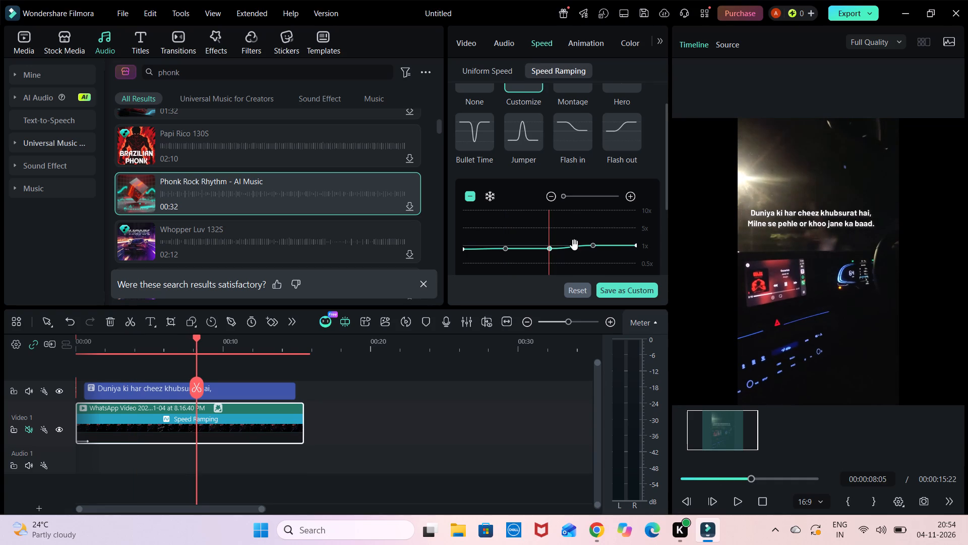
click(591, 246)
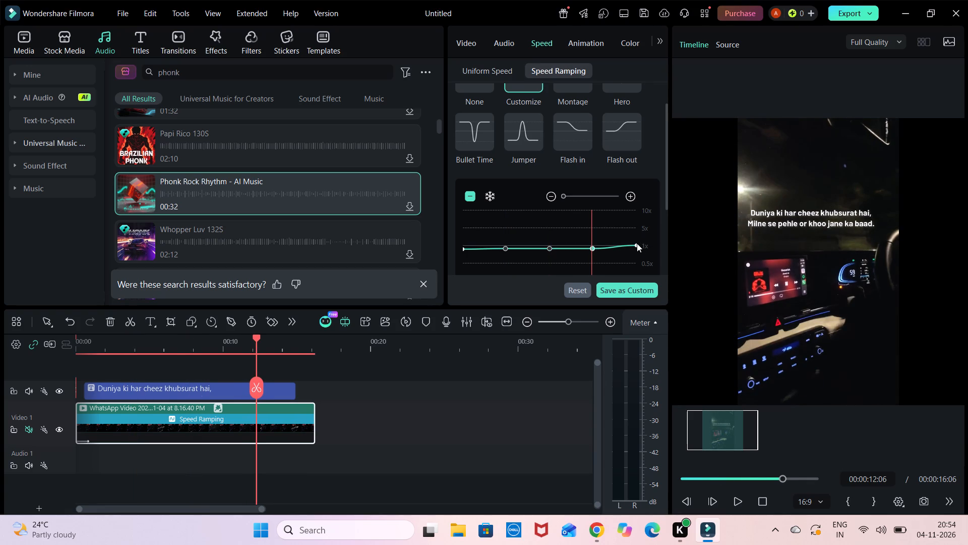
drag(636, 243, 635, 247)
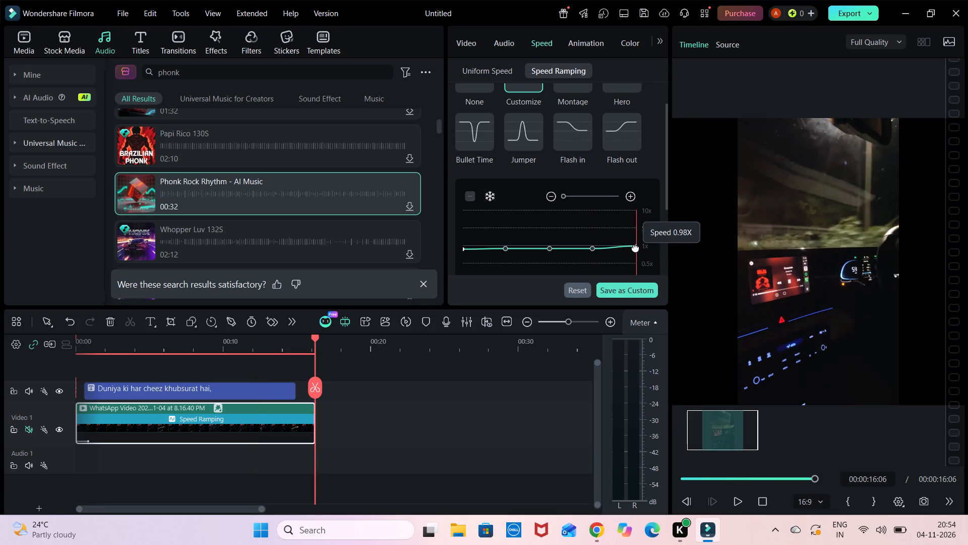
drag(635, 247, 636, 248)
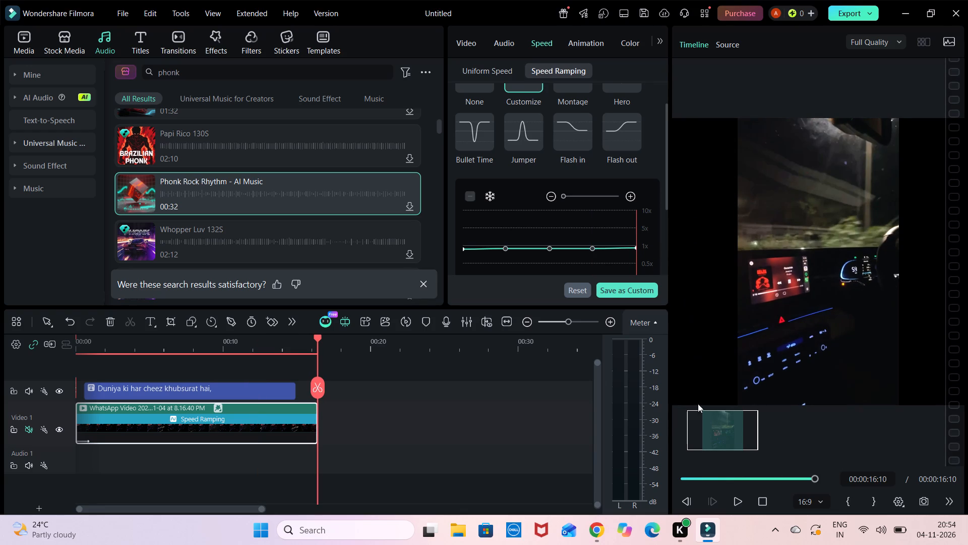
Play the video from near the beginning to review the 0.9x night-drive clip and return the playhead to the start.
drag(699, 474, 686, 477)
click(686, 477)
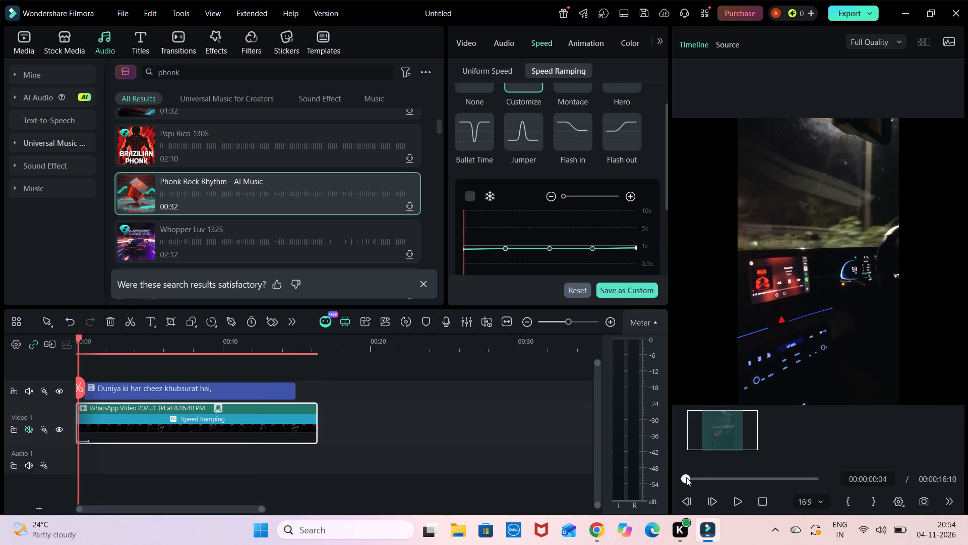
click(741, 498)
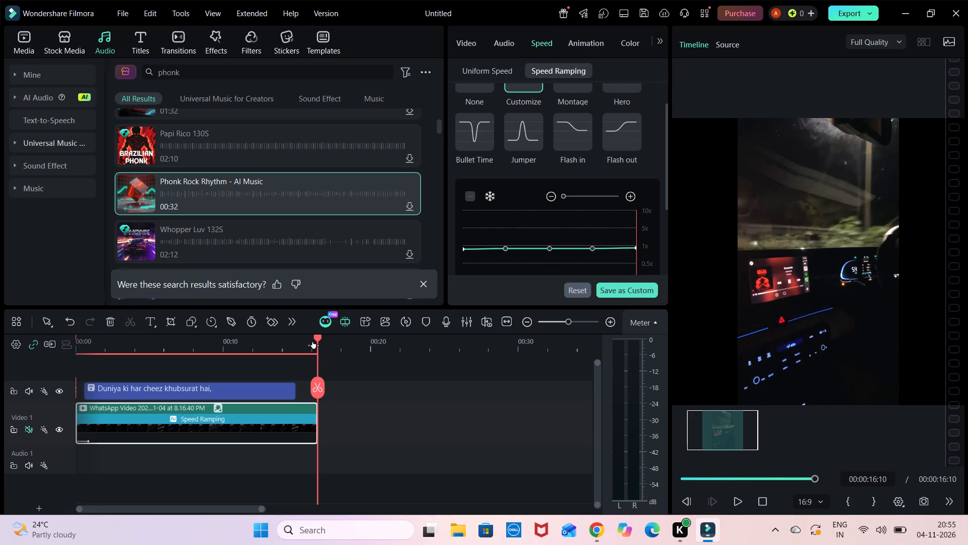
drag(320, 340, 39, 388)
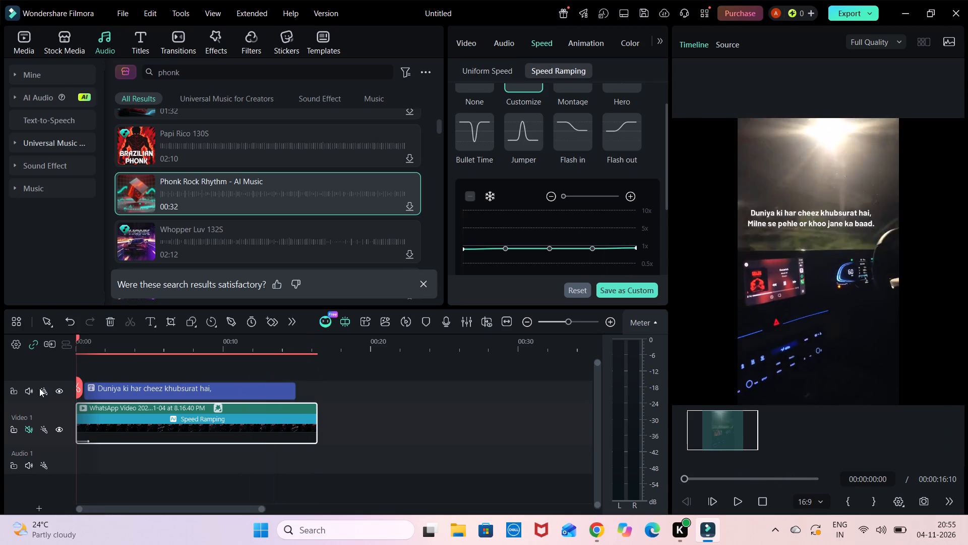
drag(39, 388, 0, 396)
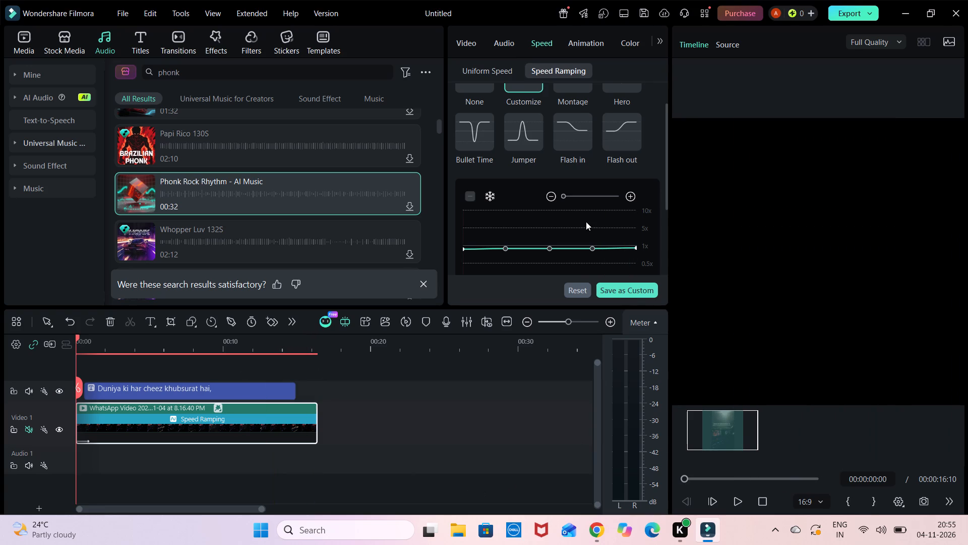
Save the night-drive clip's speed ramping curve as a custom preset named Preset1.
click(630, 286)
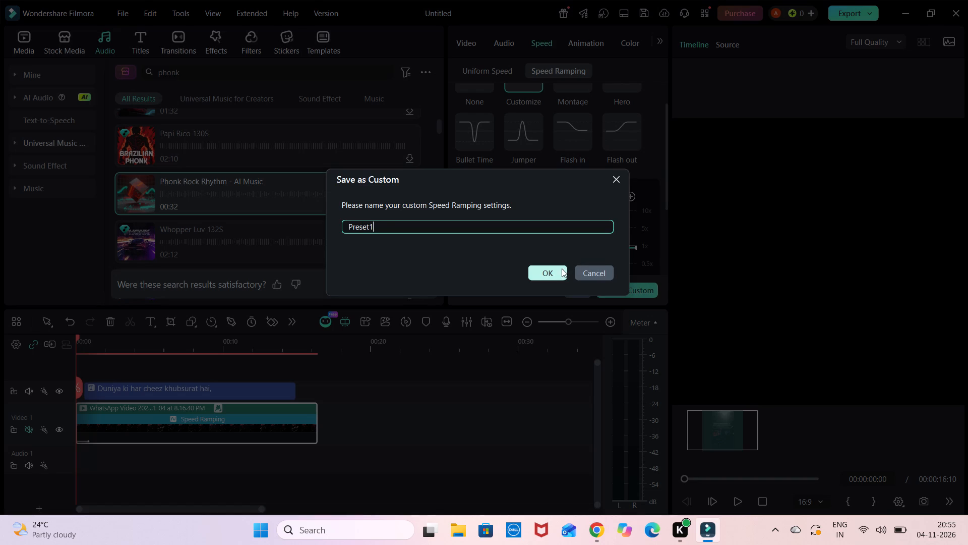
click(559, 275)
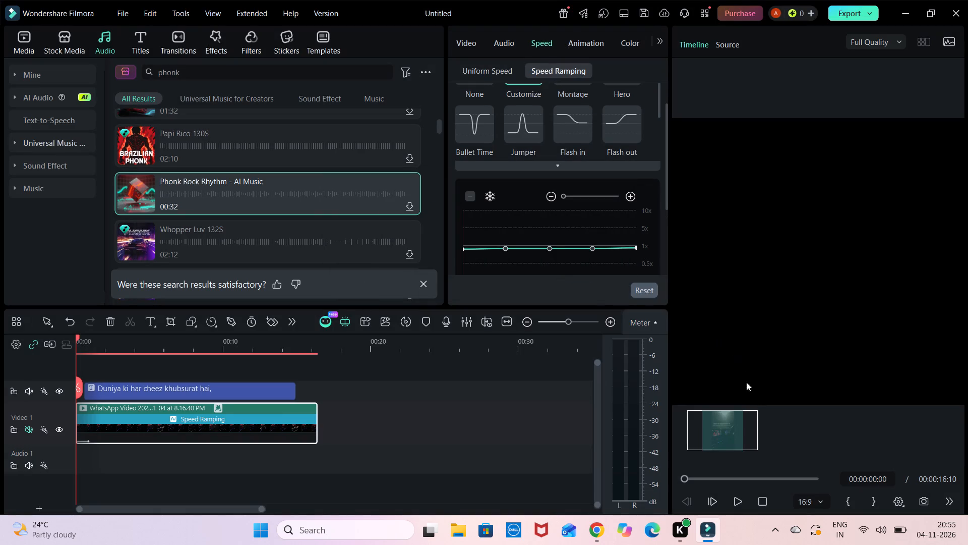
Switch to YouTube in Chrome, browse the My Mix playlist, retry the page load and open Hasan Raheem - Wishes ft Talwiinder.
click(599, 527)
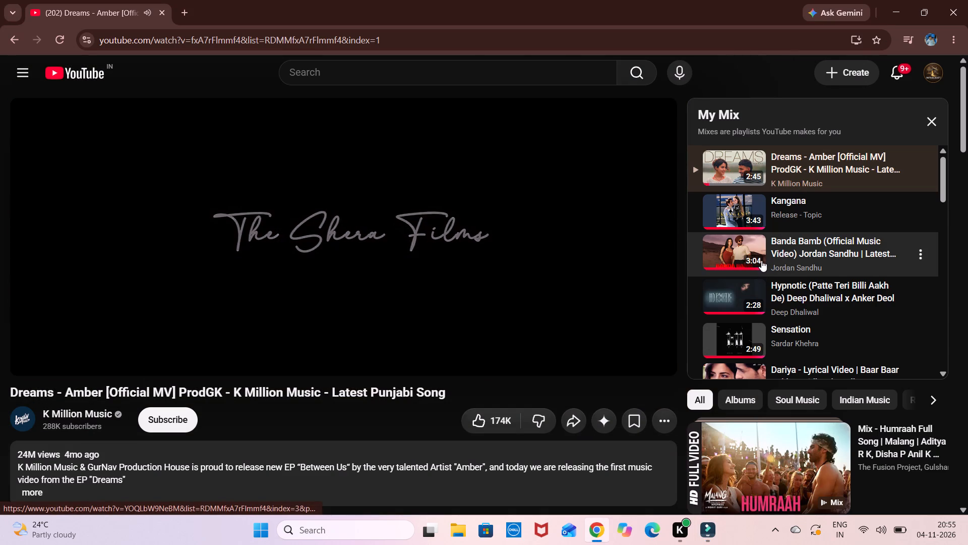
scroll(758, 348, down, 1)
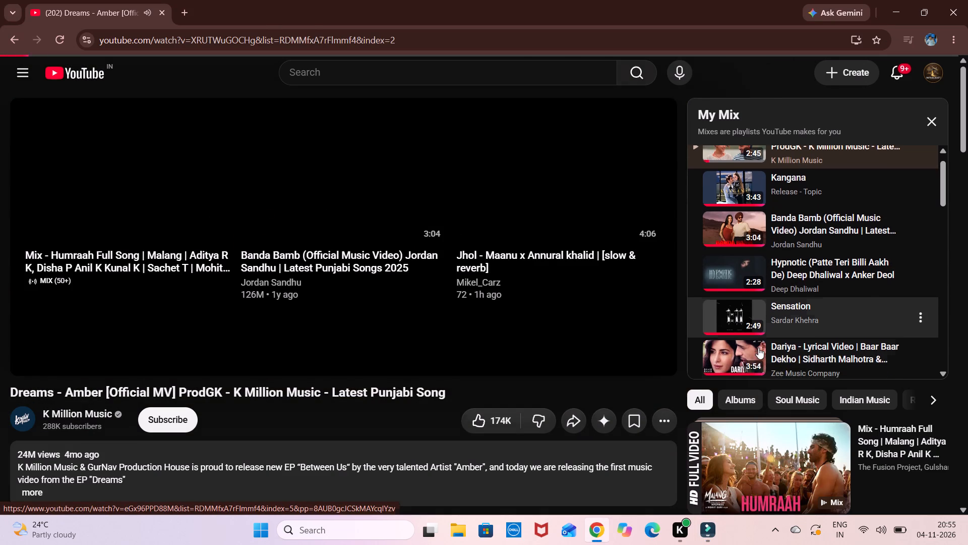
scroll(758, 348, down, 3)
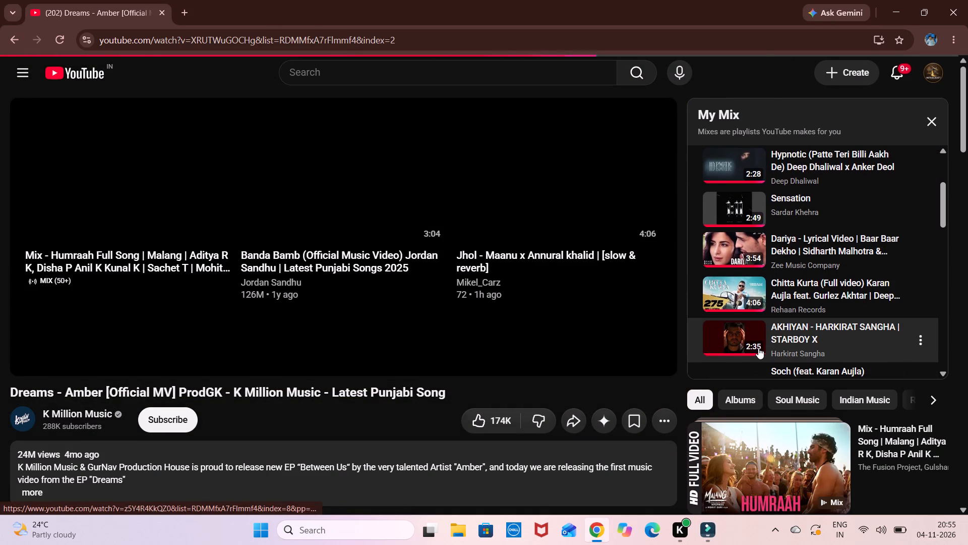
scroll(758, 348, down, 2)
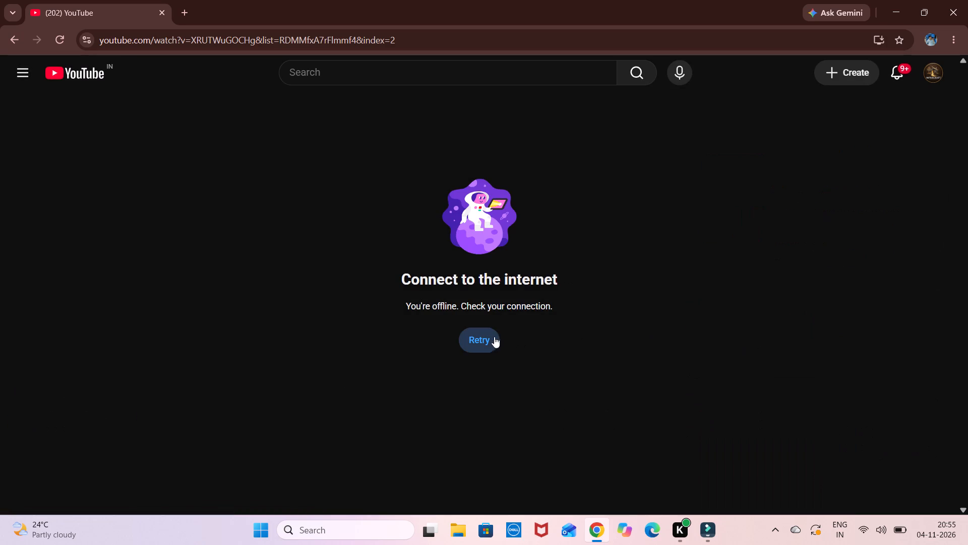
click(488, 341)
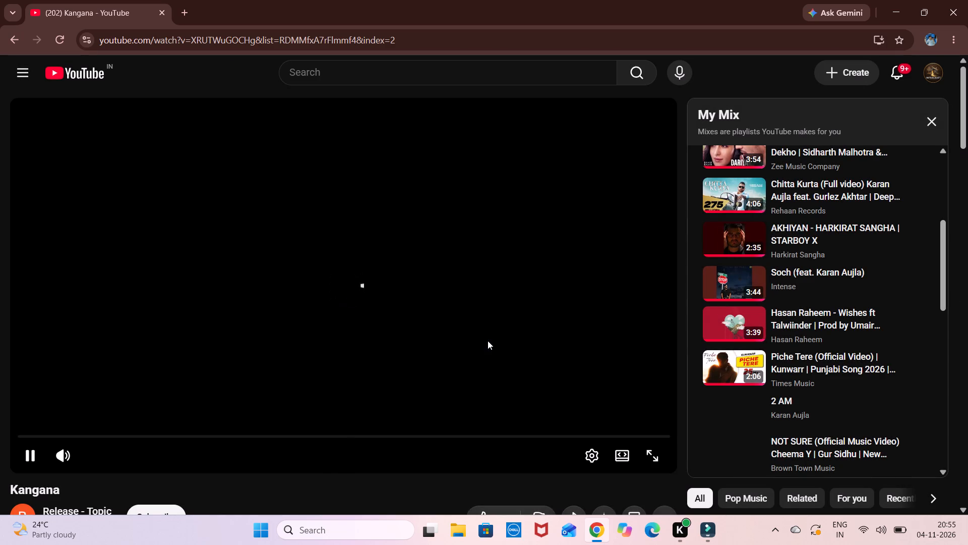
click(751, 329)
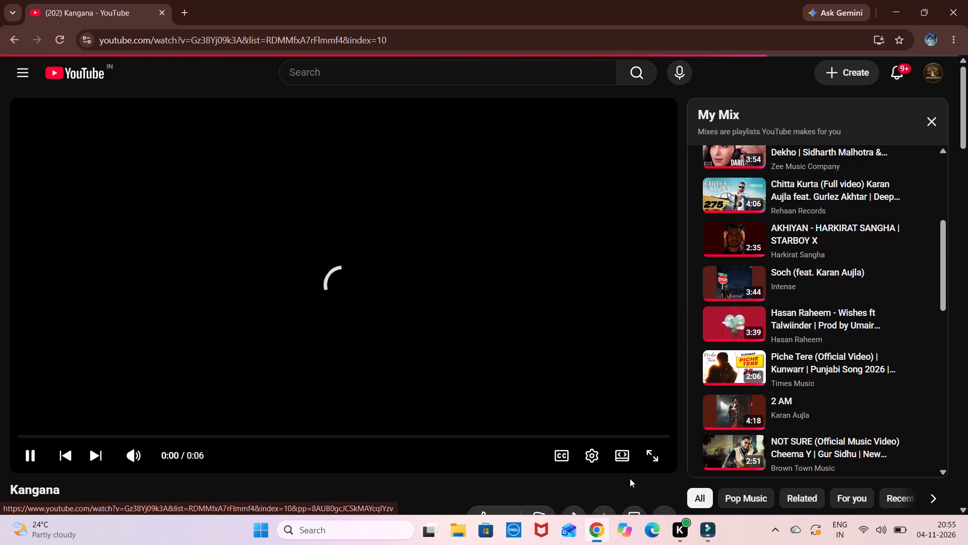
Switch to Filmora, play the video from the start and look through the clip's speed presets, animation and effects settings.
click(710, 525)
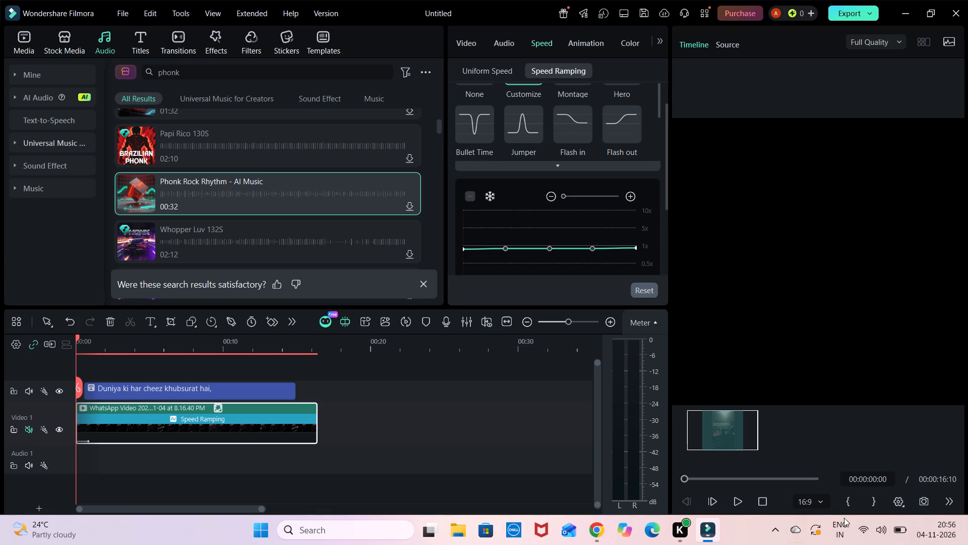
click(742, 502)
click(505, 66)
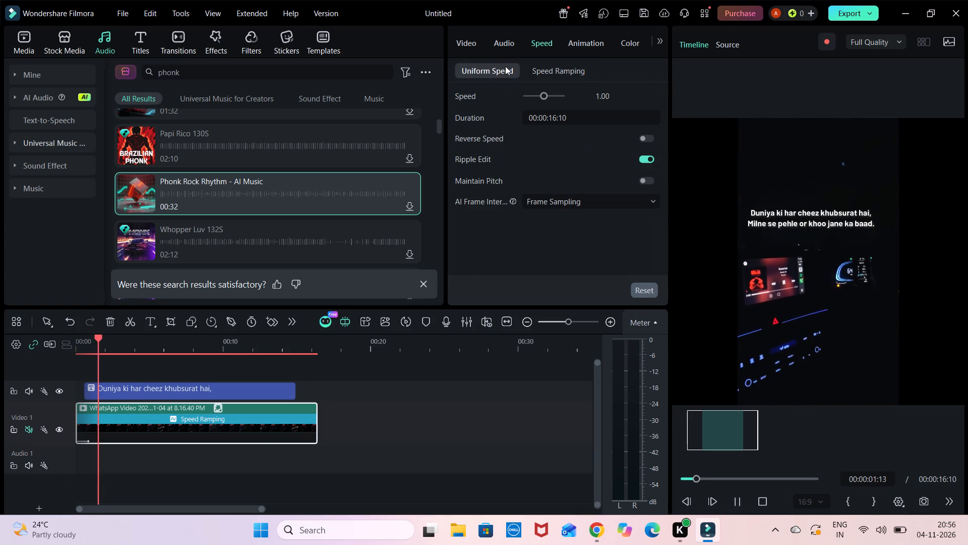
click(539, 67)
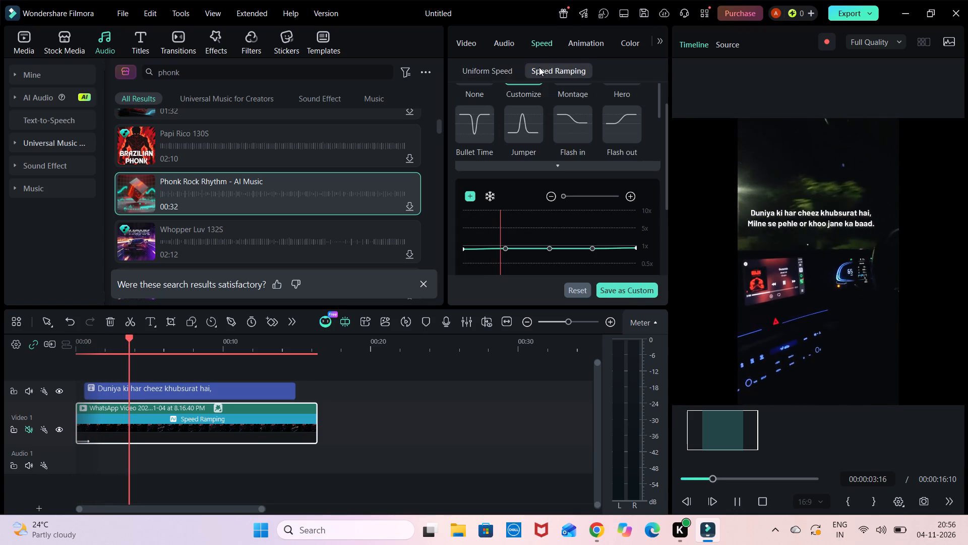
click(555, 165)
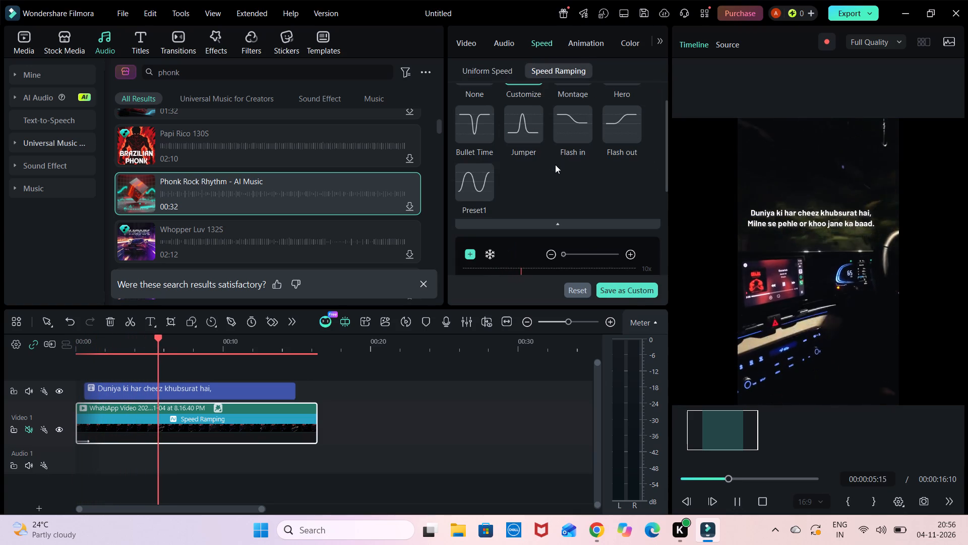
click(593, 45)
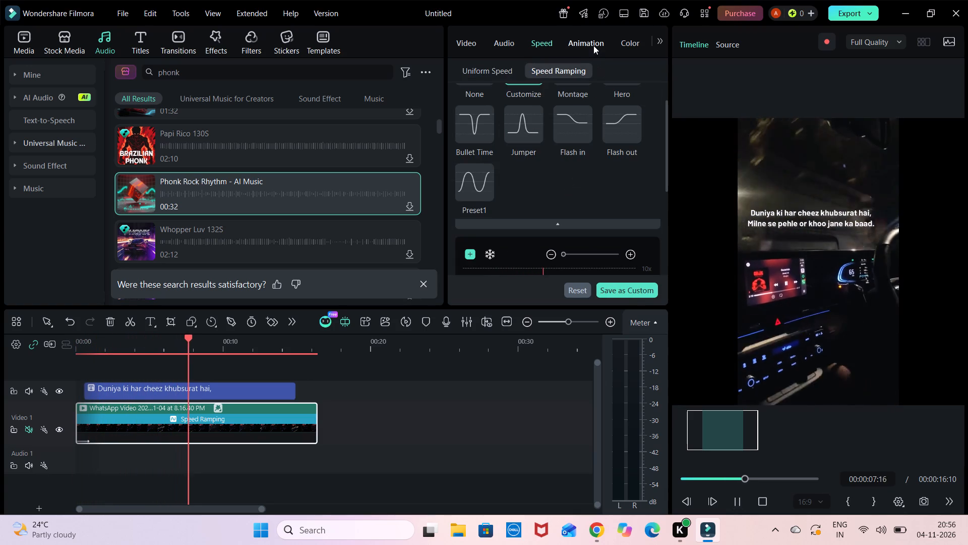
click(658, 44)
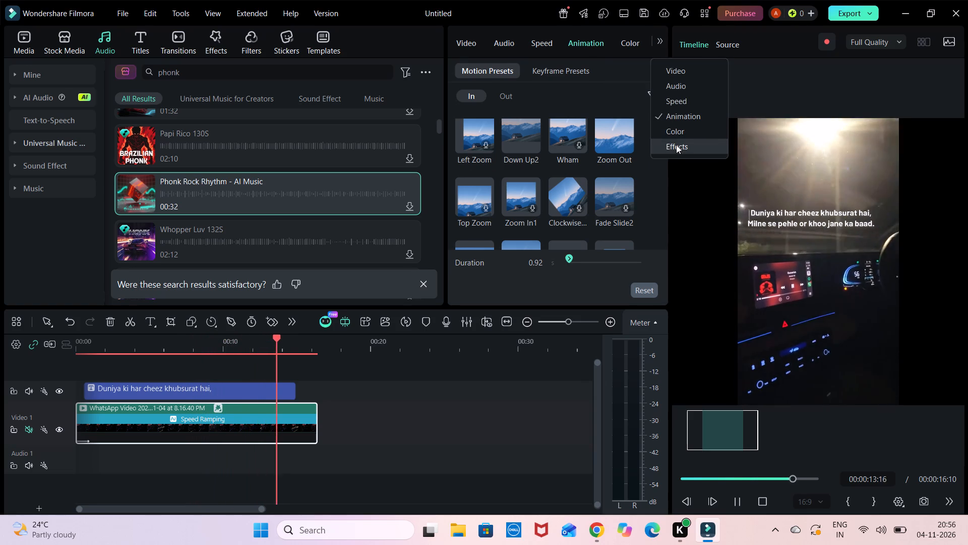
click(676, 145)
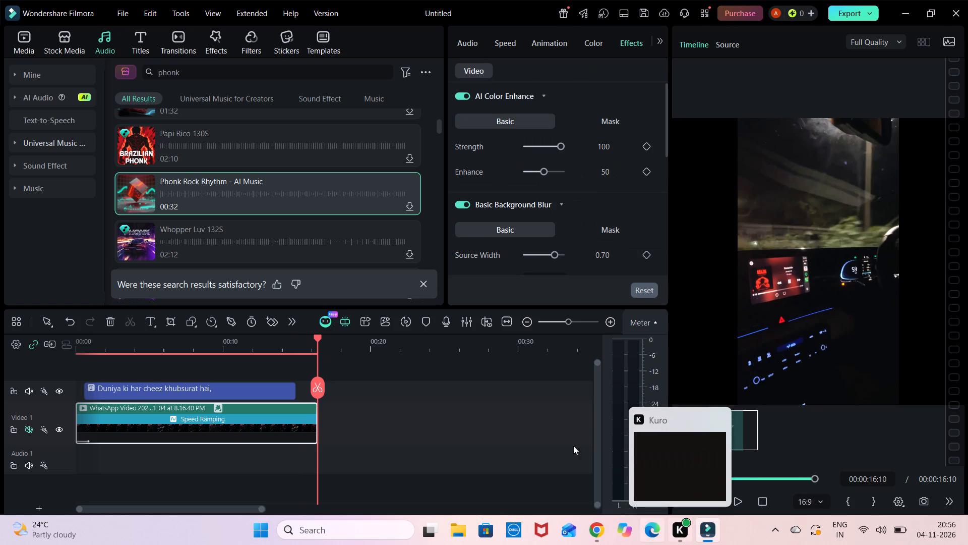
Switch to Chrome and skip the ad on the Hasan Raheem - Wishes video.
click(593, 527)
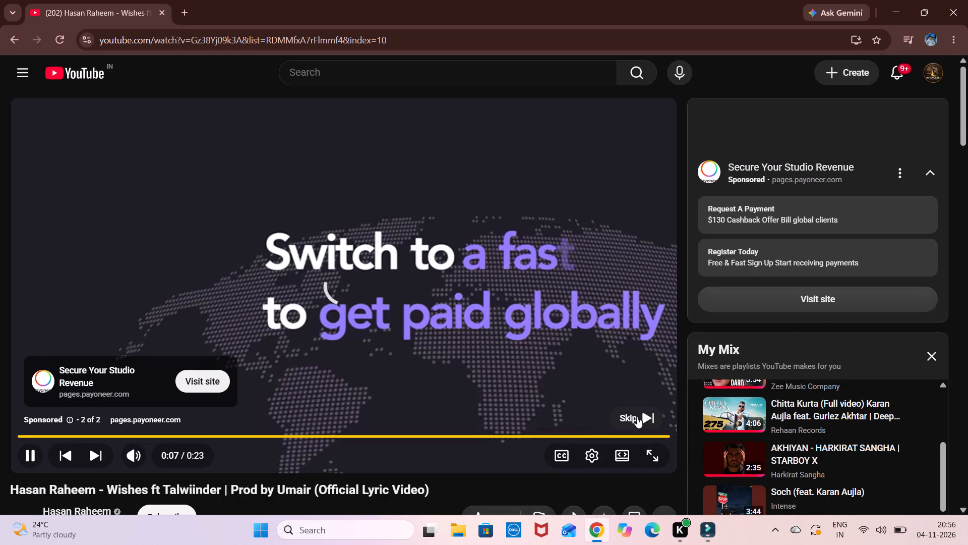
click(637, 417)
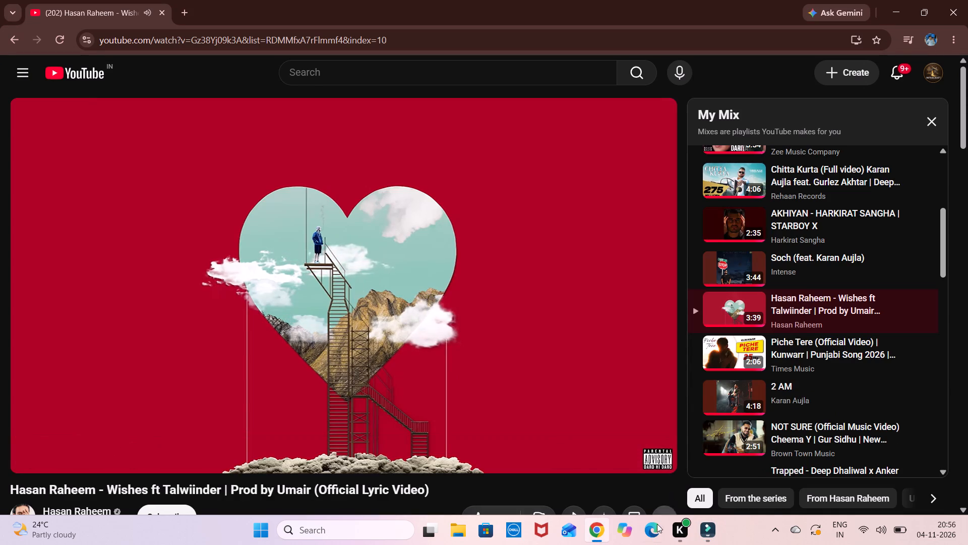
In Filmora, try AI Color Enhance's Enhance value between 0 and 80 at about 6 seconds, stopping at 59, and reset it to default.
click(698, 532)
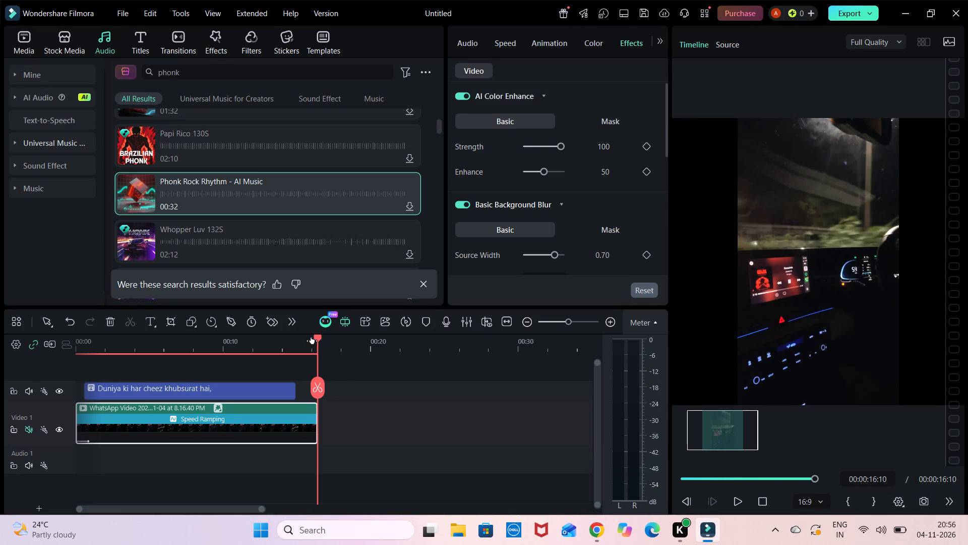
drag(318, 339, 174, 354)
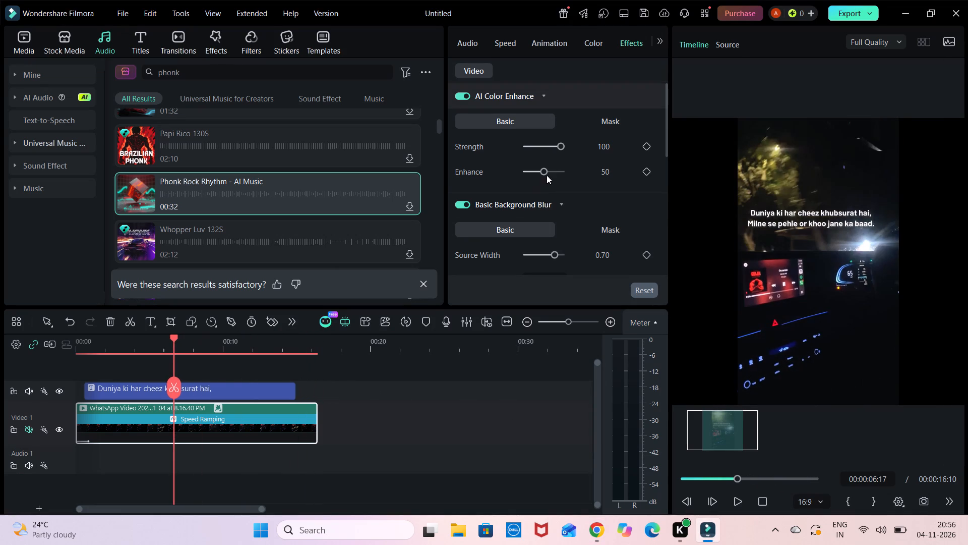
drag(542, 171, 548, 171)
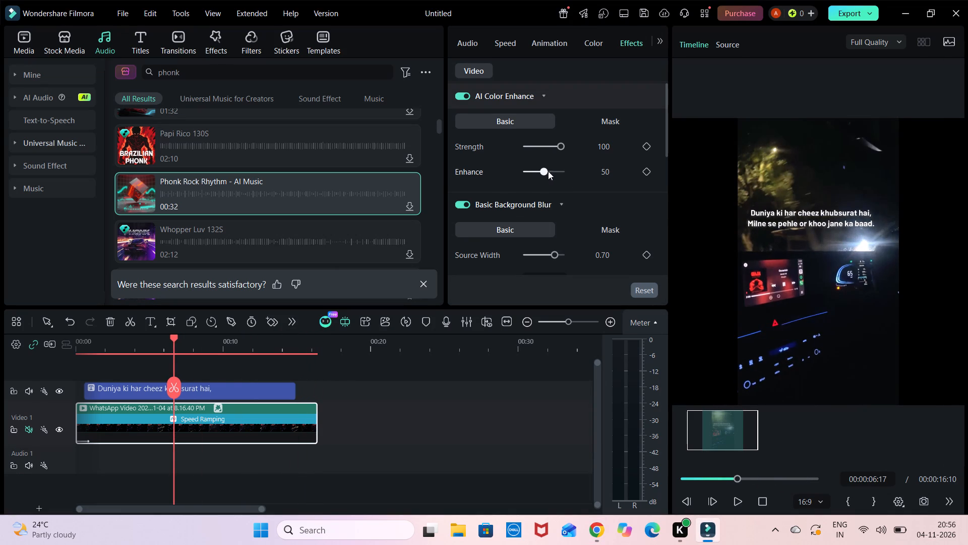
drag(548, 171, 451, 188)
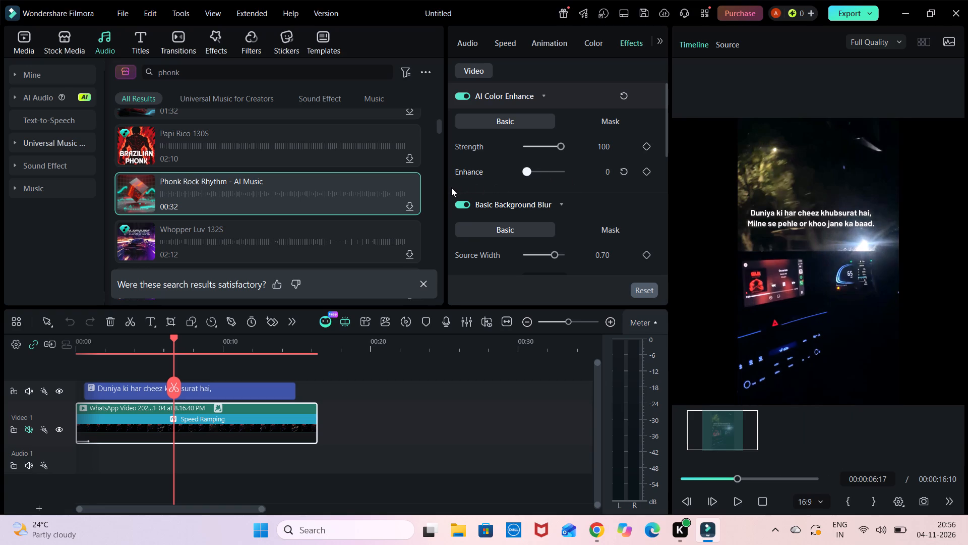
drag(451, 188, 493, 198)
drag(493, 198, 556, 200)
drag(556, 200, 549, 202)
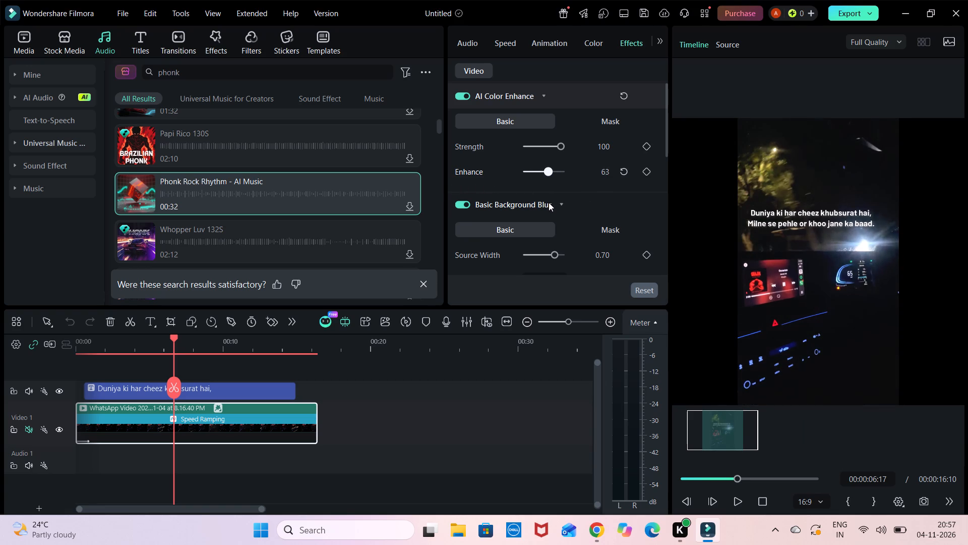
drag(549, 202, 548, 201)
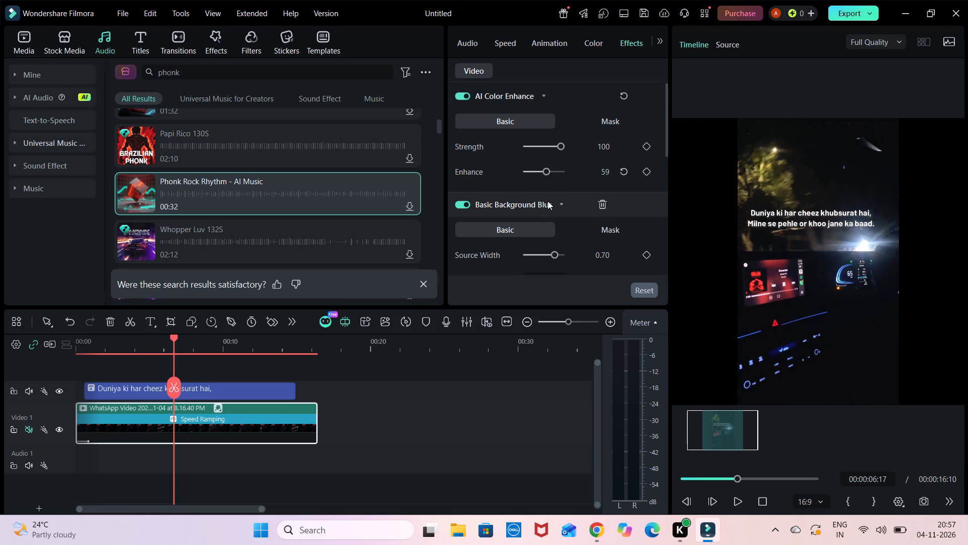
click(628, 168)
Change Basic Background Blur's background colour to a very pale pink, about #F6EDED, after trying a red shade.
scroll(592, 200, down, 3)
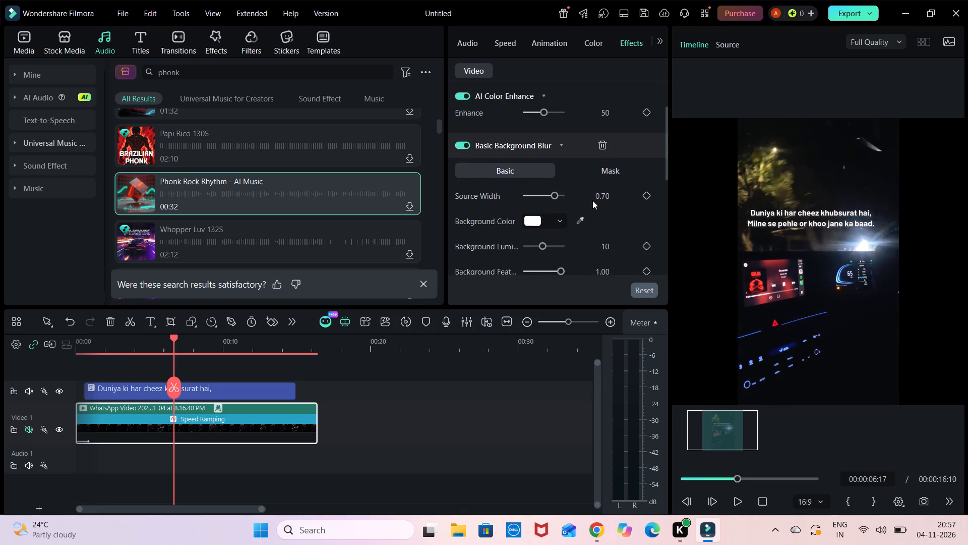
scroll(592, 200, down, 1)
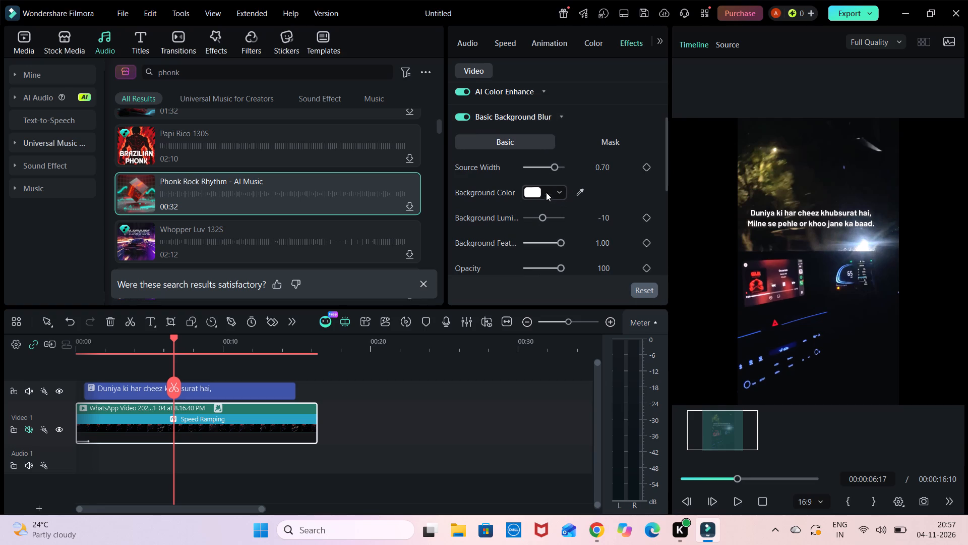
click(562, 189)
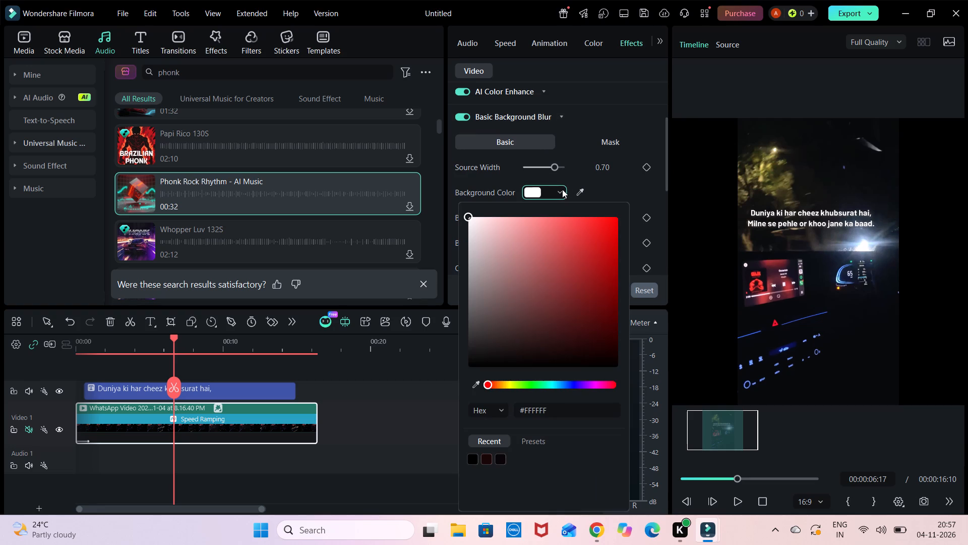
drag(564, 245, 553, 323)
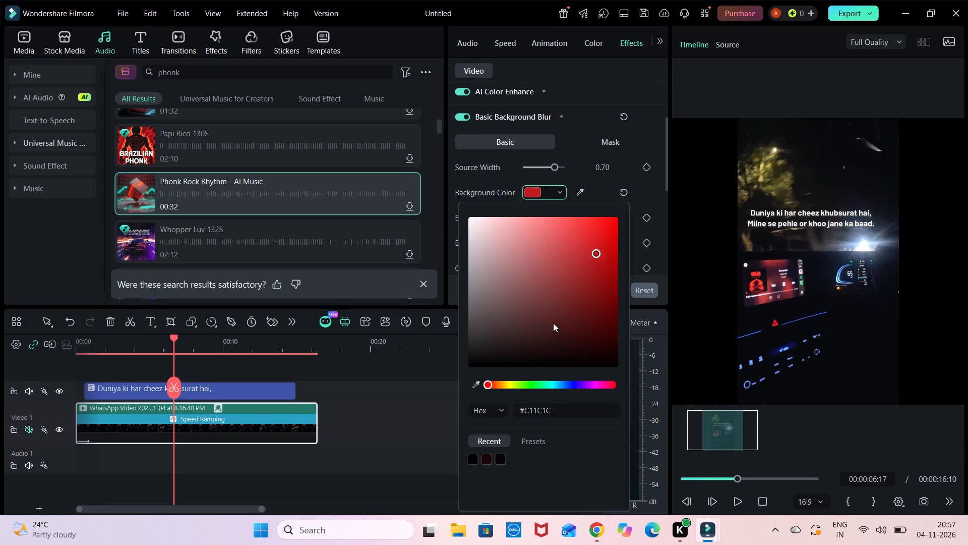
drag(553, 323, 474, 222)
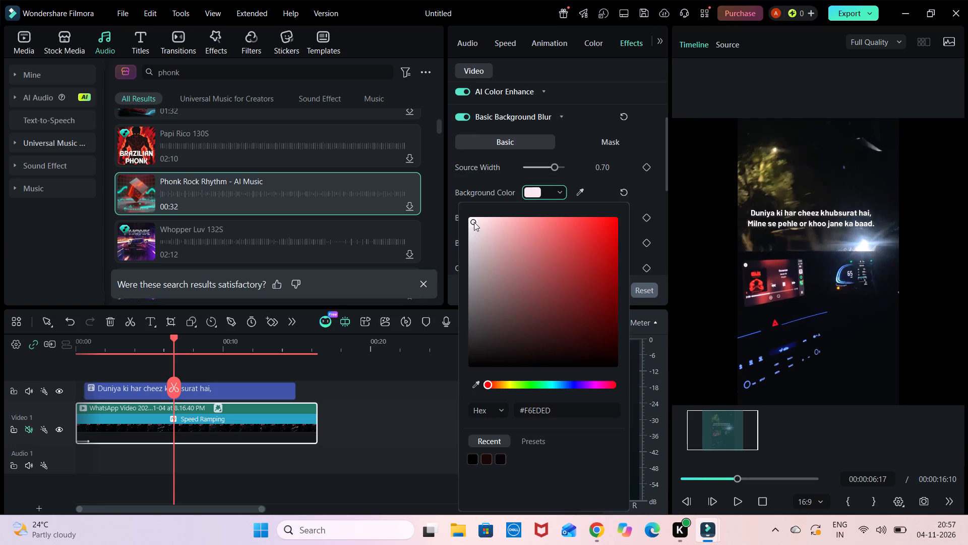
click(647, 186)
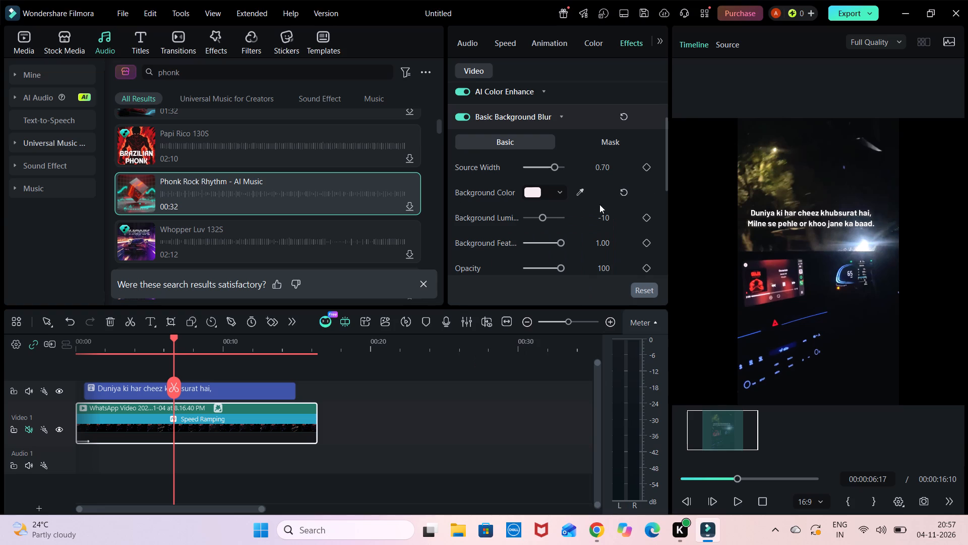
Look through the remaining Basic Background Blur, AI White Balance and Brightness settings and the mask options of AI Color Enhance.
scroll(517, 222, down, 2)
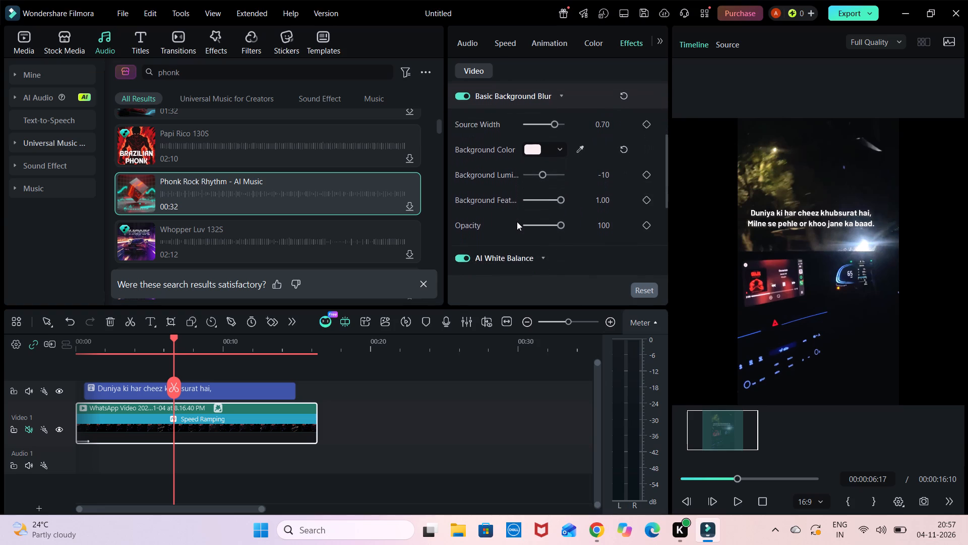
scroll(517, 222, down, 2)
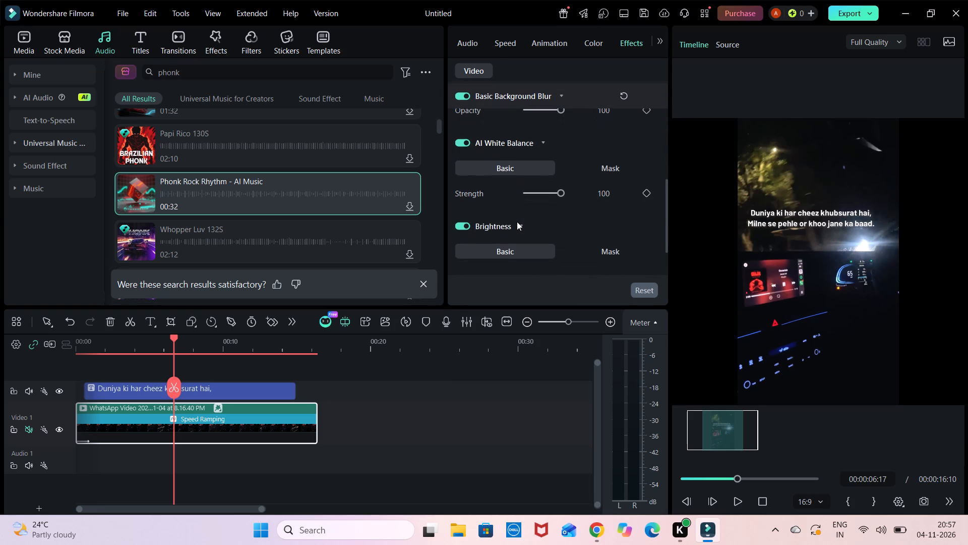
scroll(566, 193, right, 1)
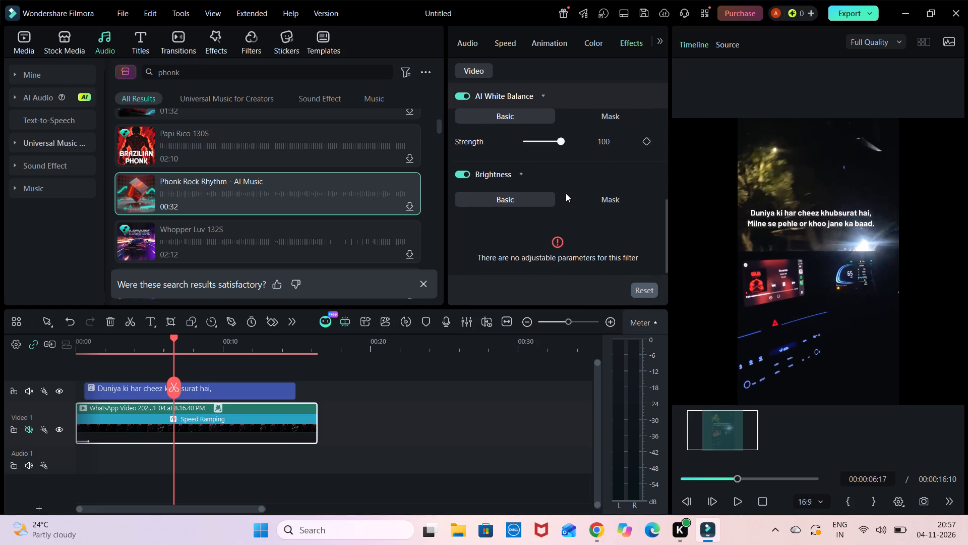
scroll(566, 193, right, 2)
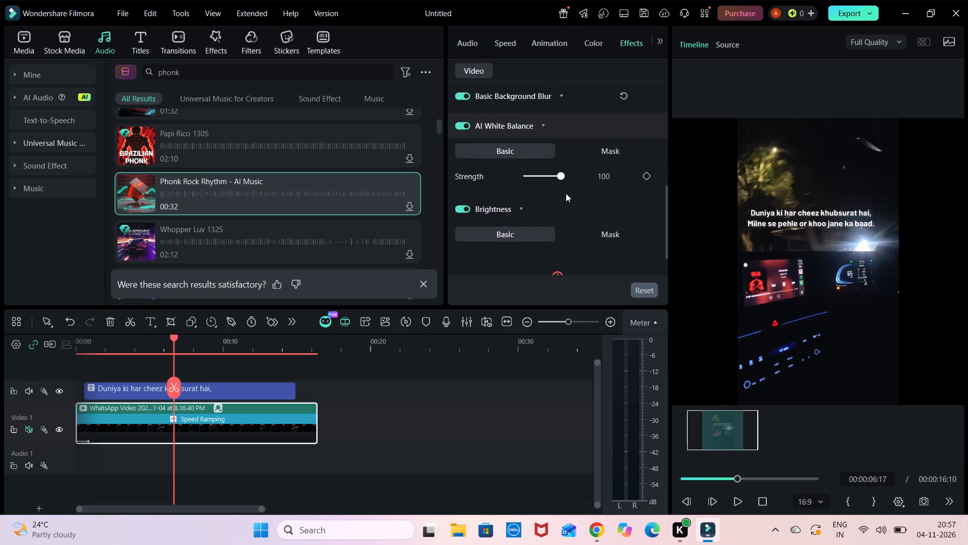
scroll(566, 193, right, 1)
scroll(566, 220, up, 2)
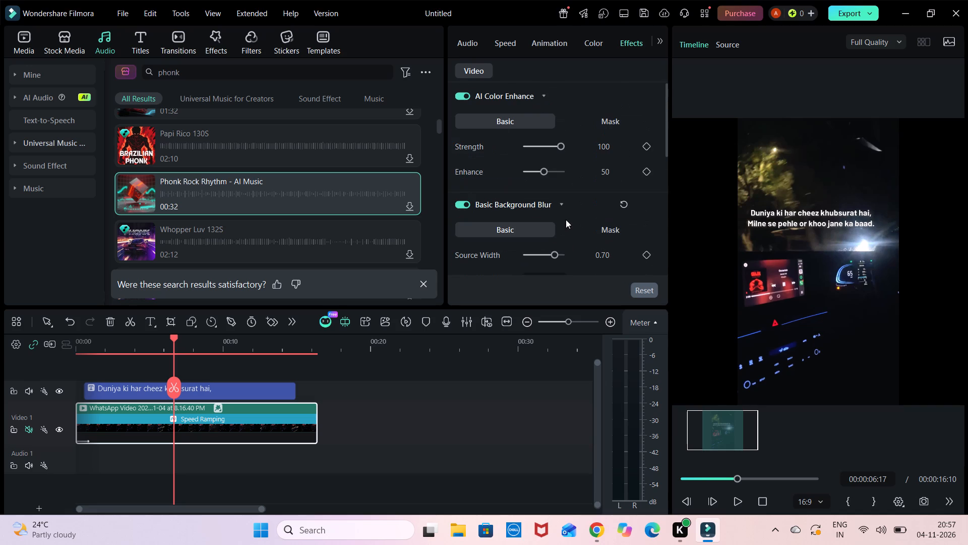
scroll(566, 220, up, 1)
click(600, 116)
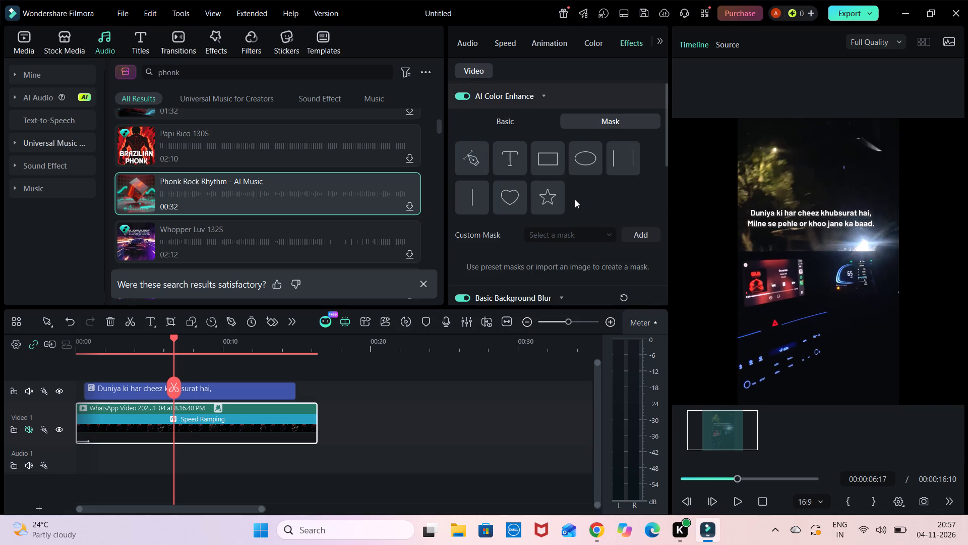
scroll(575, 199, up, 1)
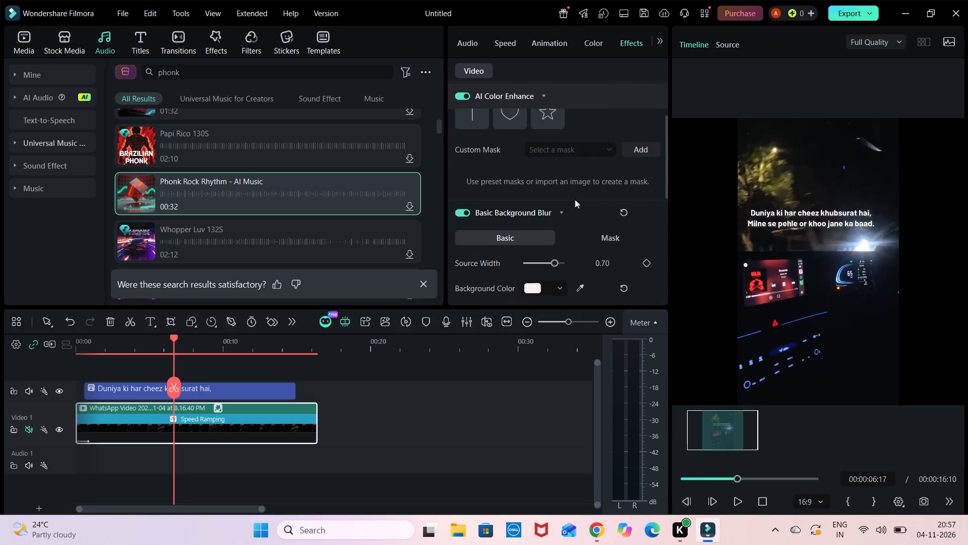
scroll(575, 199, up, 1)
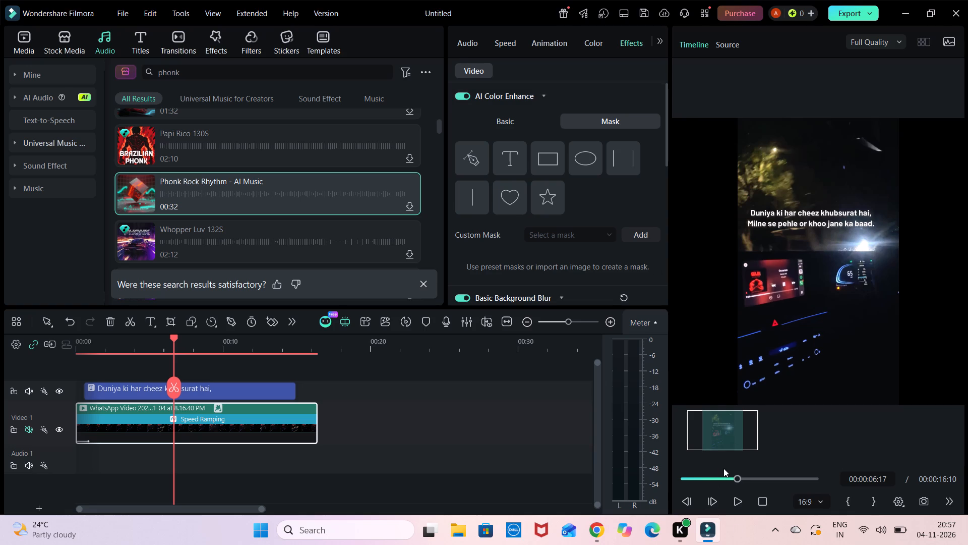
Return the playhead to the start and play the whole edited video through.
drag(728, 477, 659, 472)
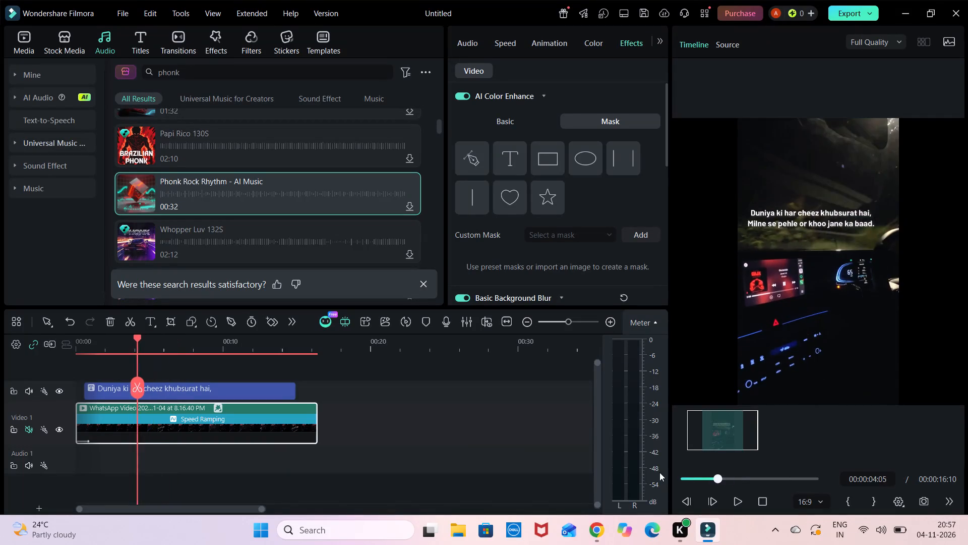
drag(659, 472, 645, 474)
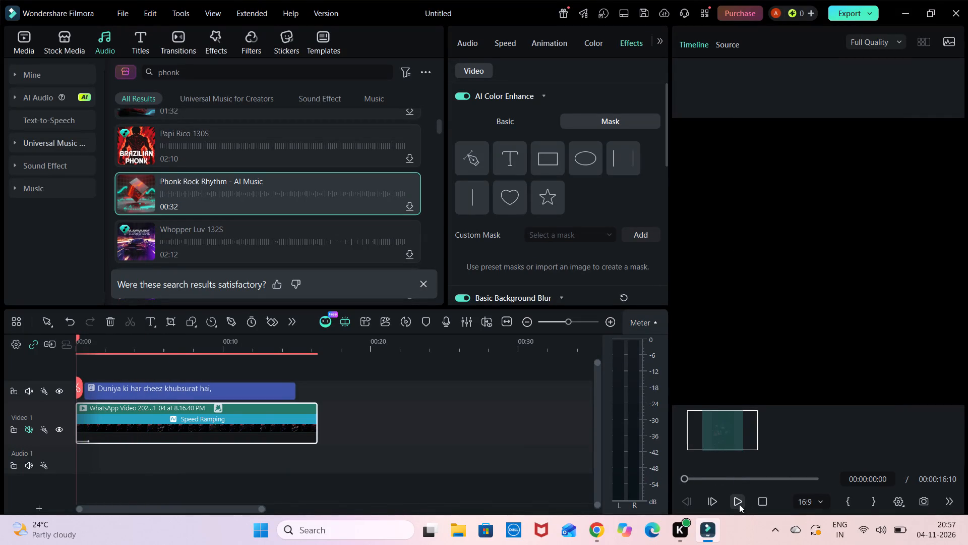
click(739, 504)
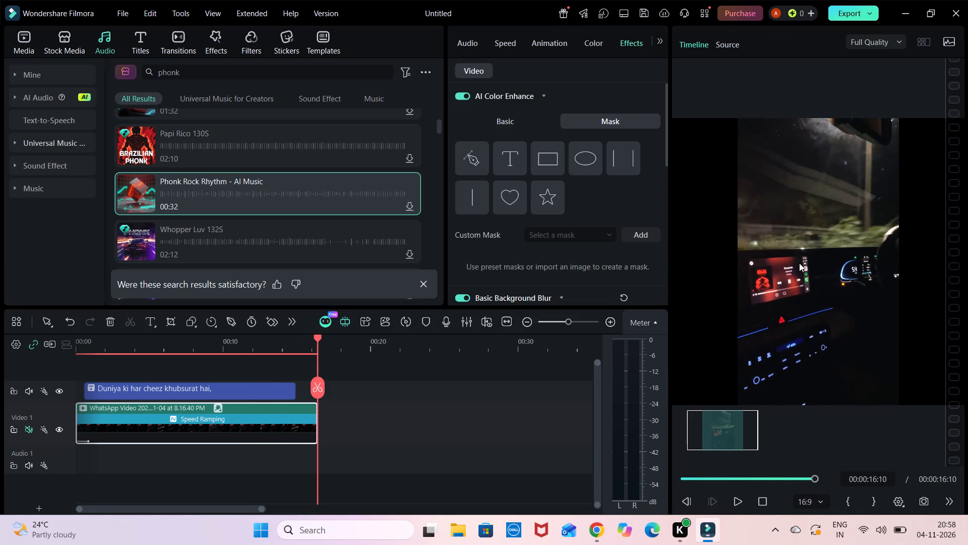
Export the video locally as MP4 with the project-matched settings, choosing the version with a watermark.
click(860, 12)
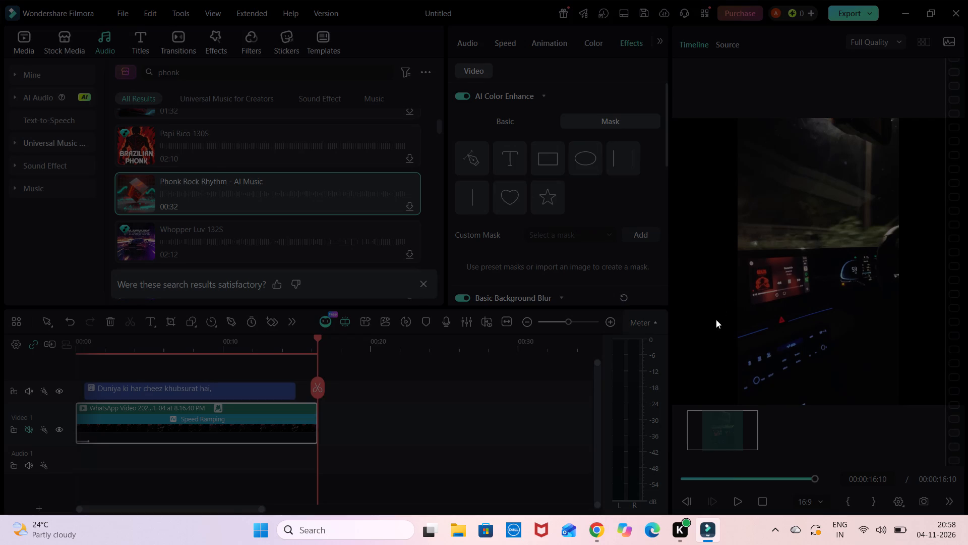
scroll(554, 324, down, 1)
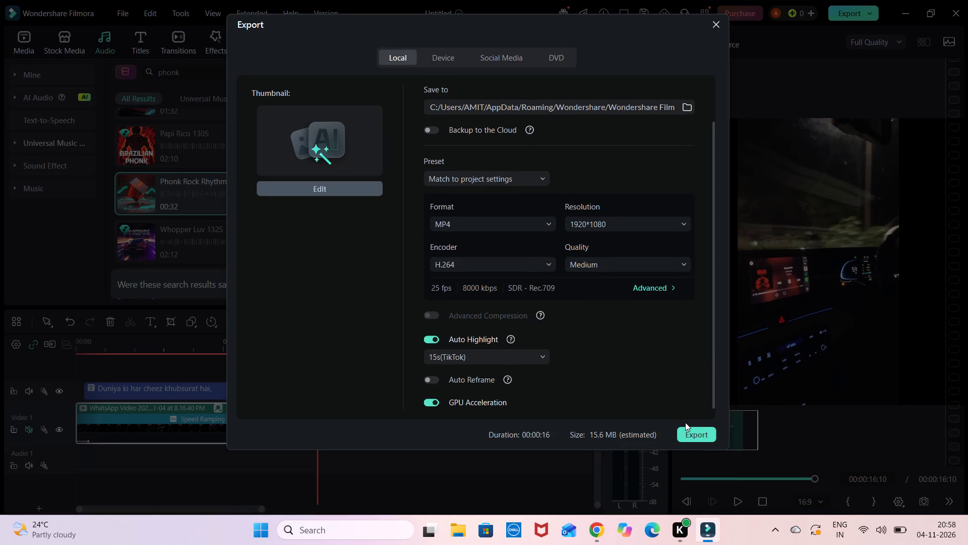
click(689, 430)
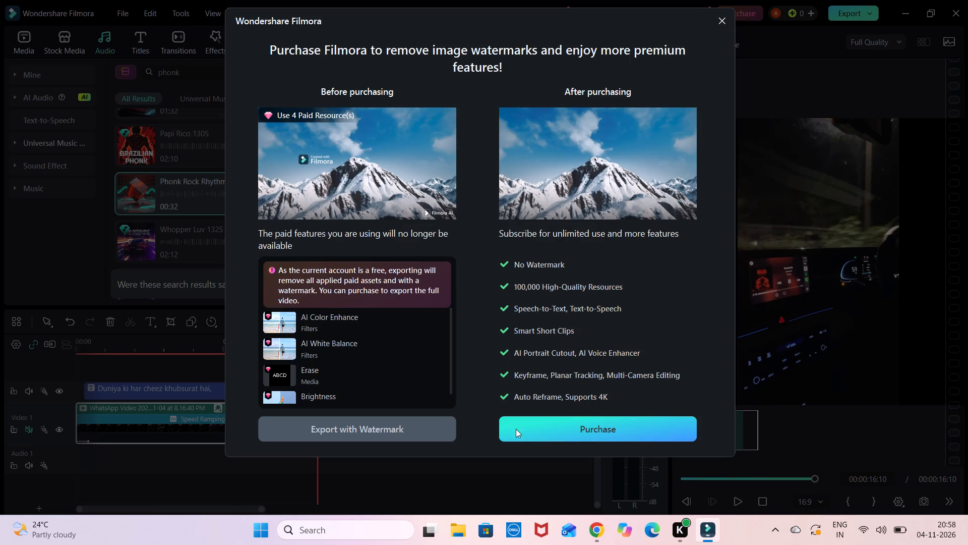
click(432, 429)
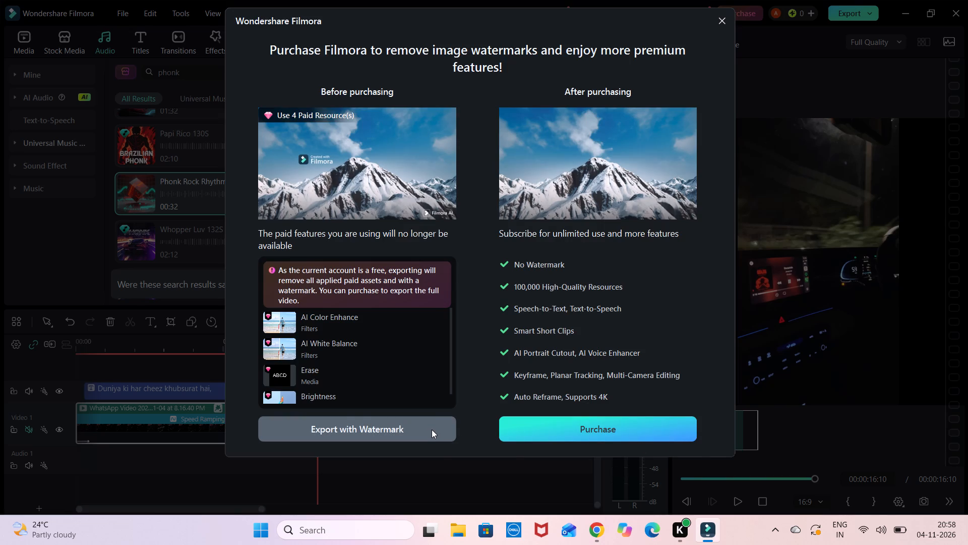
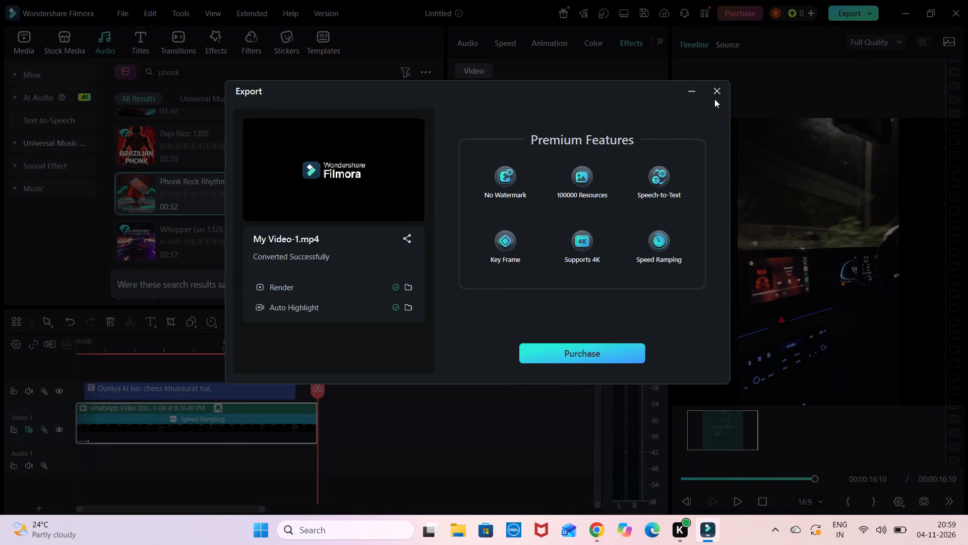
Close the finished export and look for the exported video in the Downloads, Documents, Pictures, Music and Videos folders.
click(715, 94)
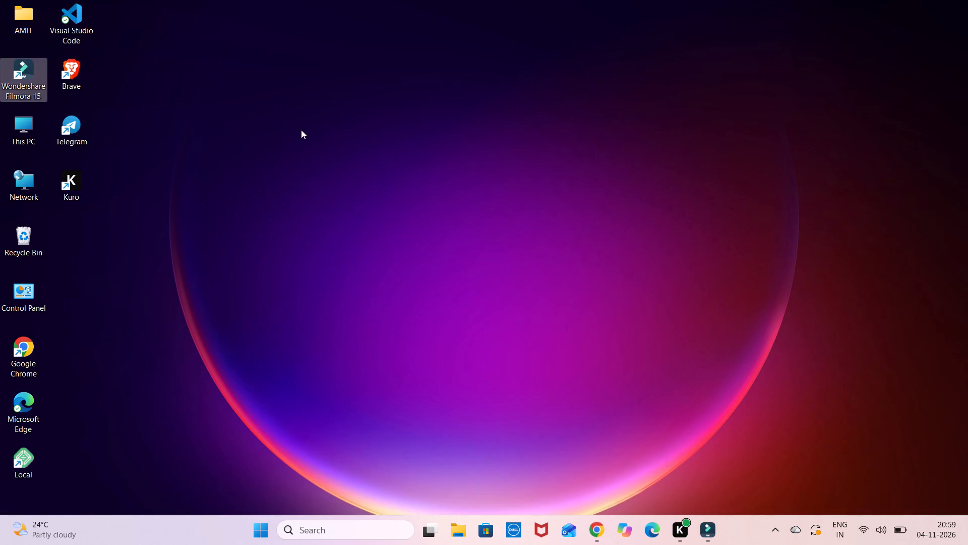
double_click(21, 135)
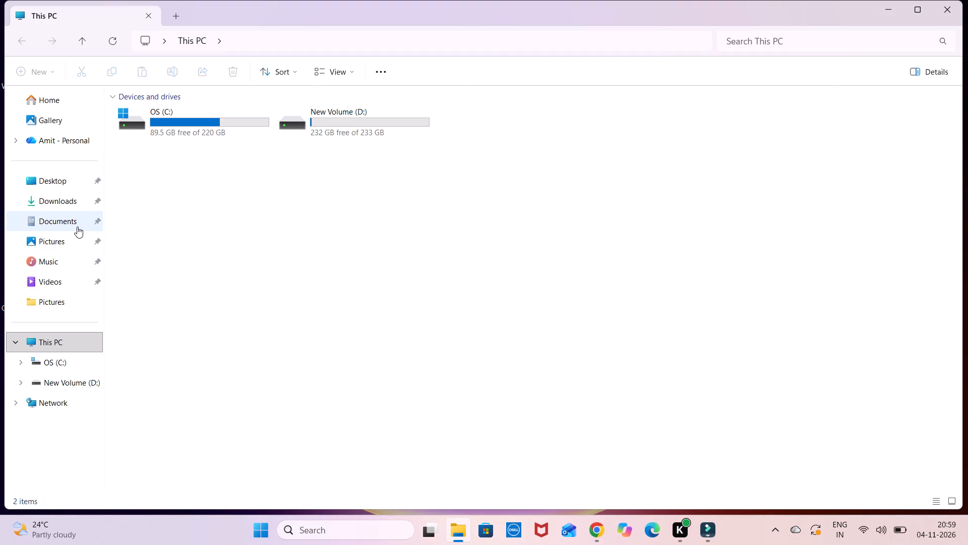
click(79, 207)
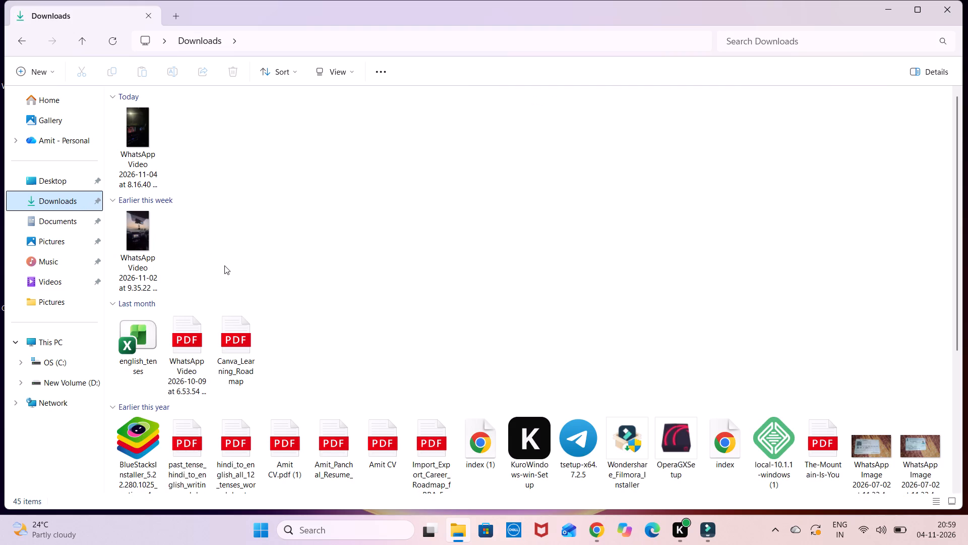
scroll(289, 235, down, 1)
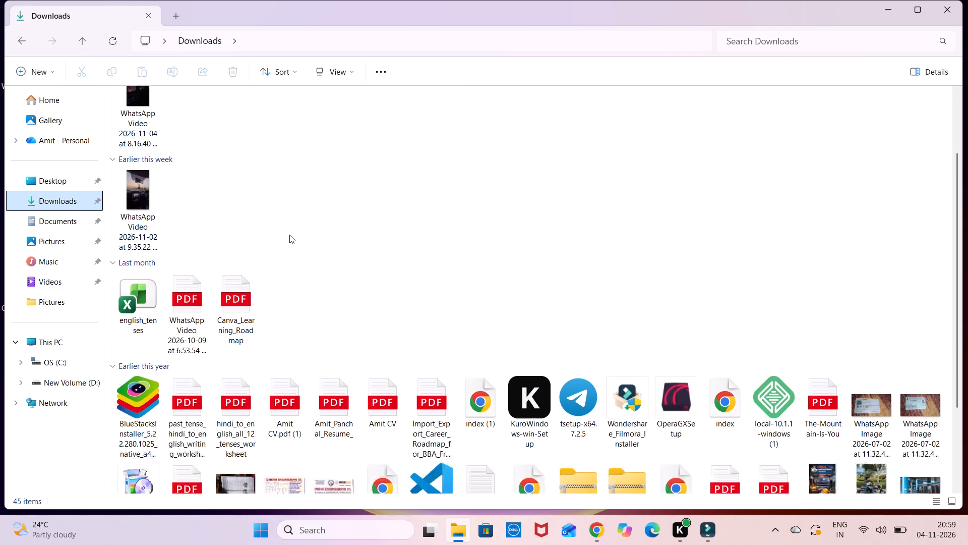
scroll(289, 235, down, 4)
scroll(259, 293, down, 2)
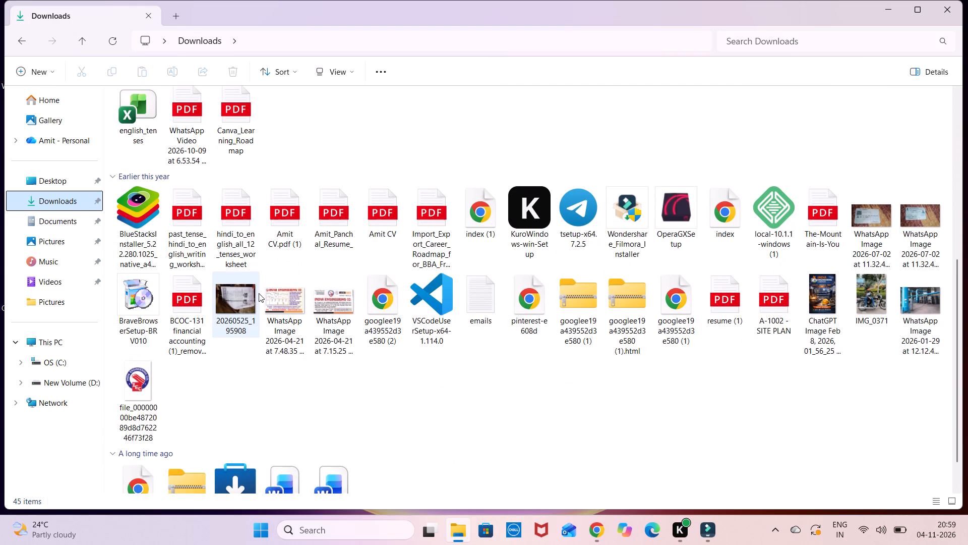
scroll(259, 293, down, 2)
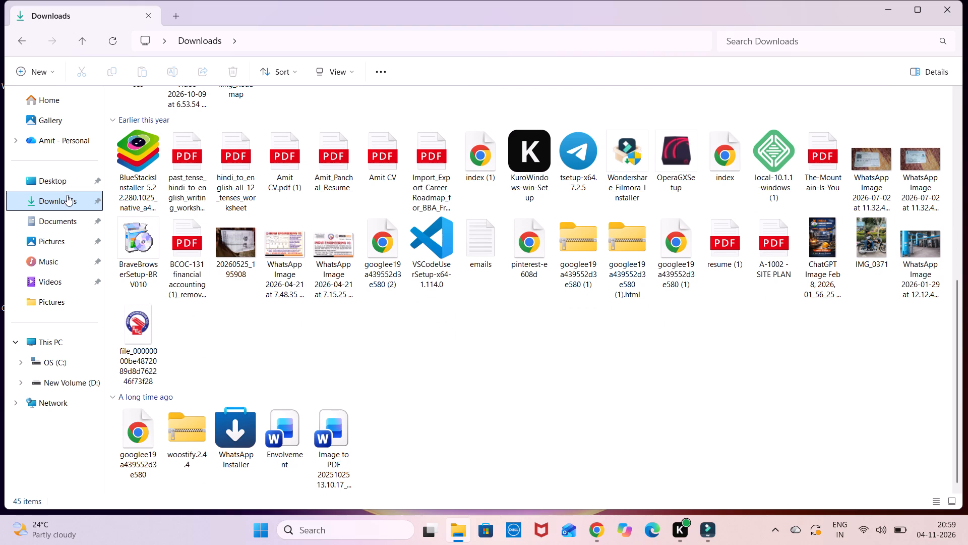
click(59, 218)
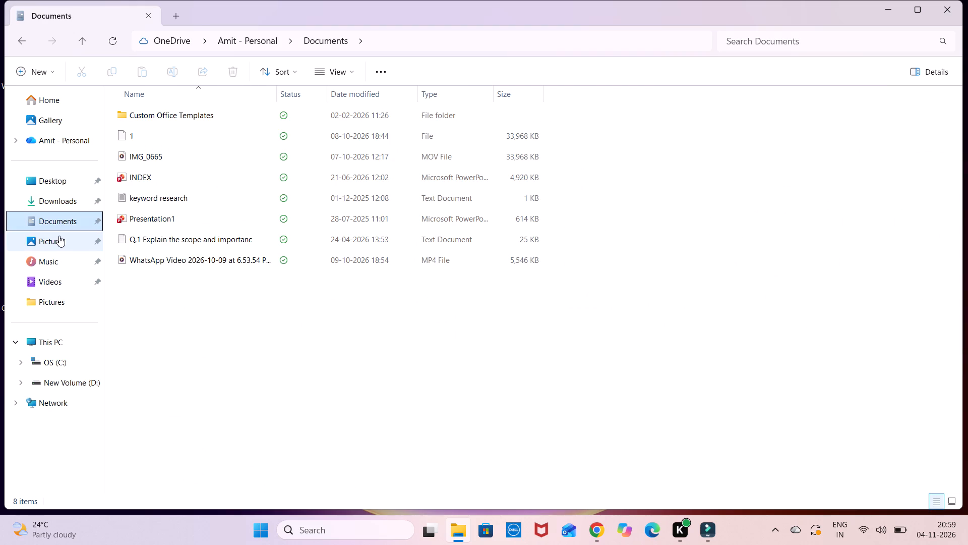
click(59, 236)
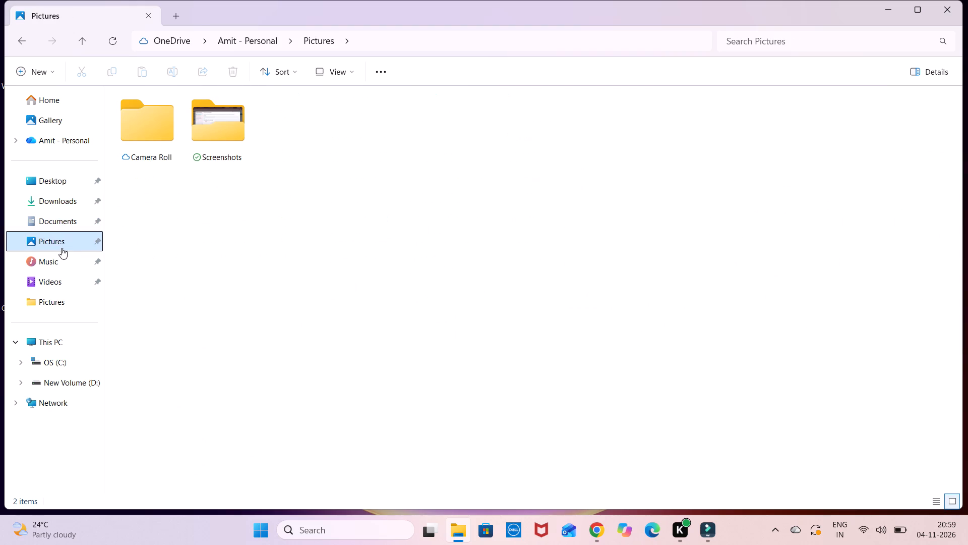
click(63, 255)
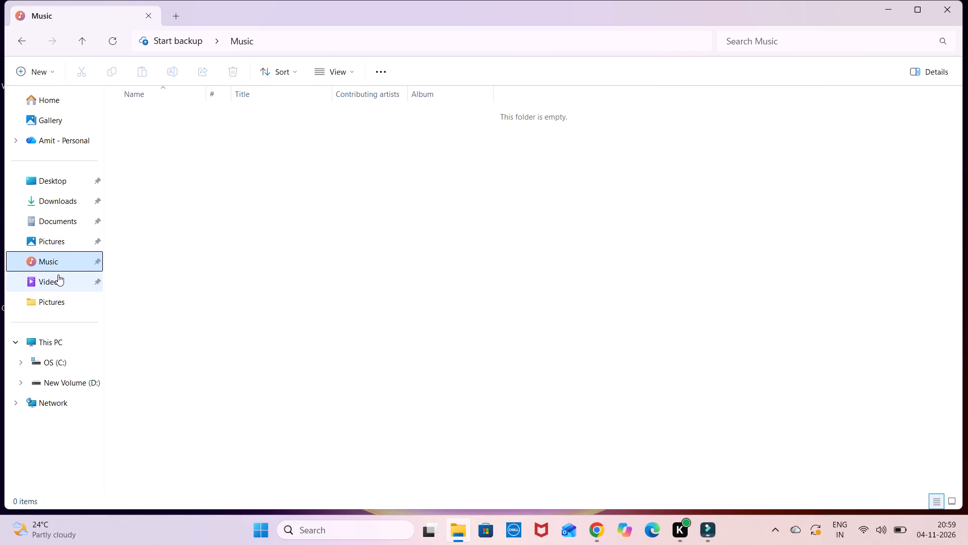
click(58, 275)
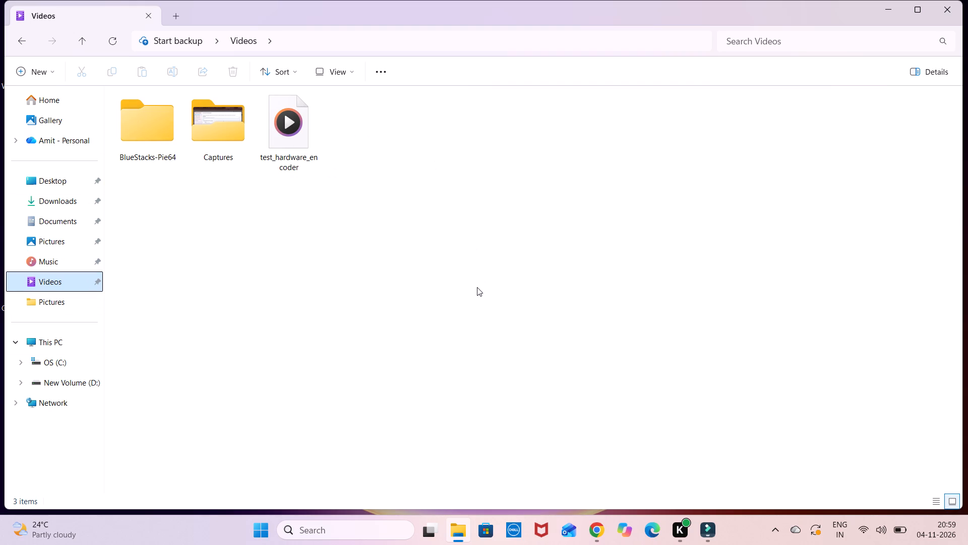
Switch back to Filmora and review the local export settings, including the save location, leaving them as they are.
click(716, 543)
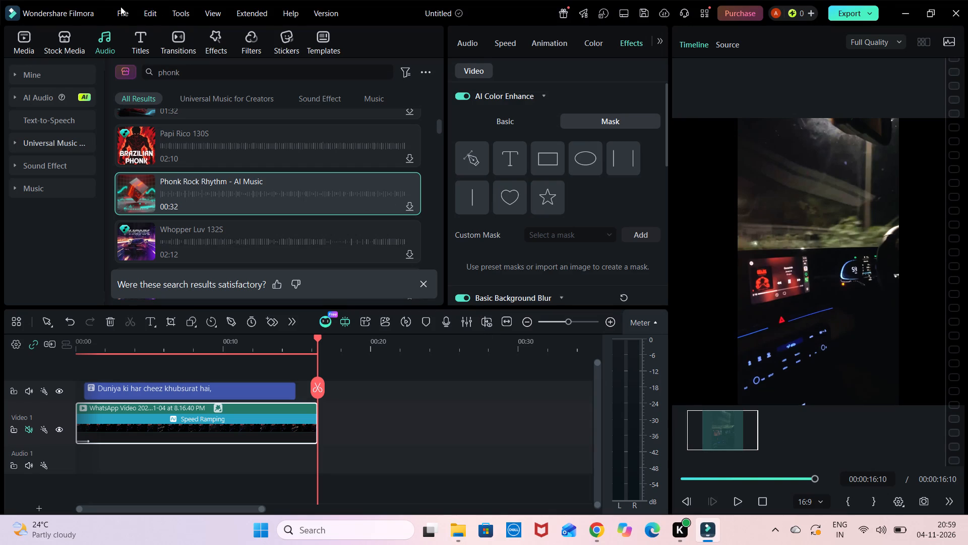
click(118, 13)
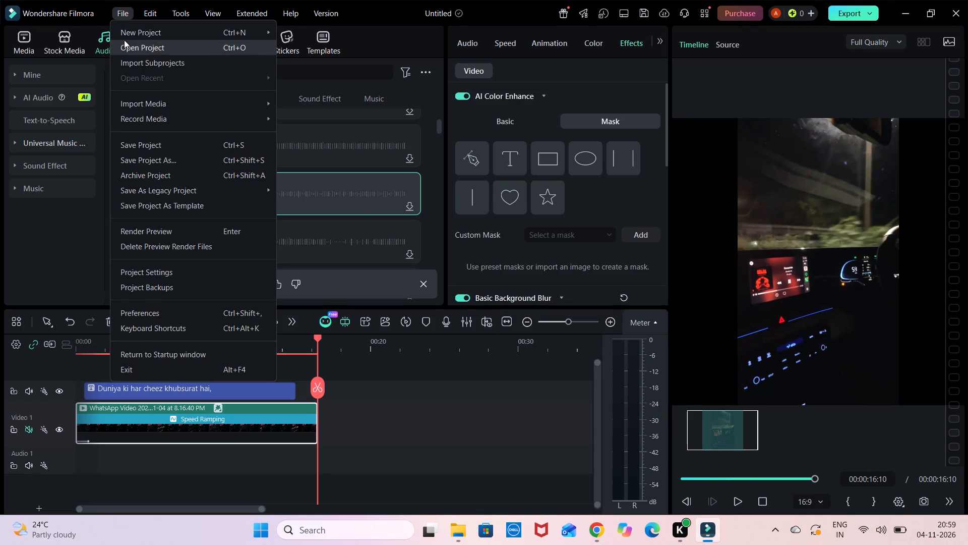
click(45, 266)
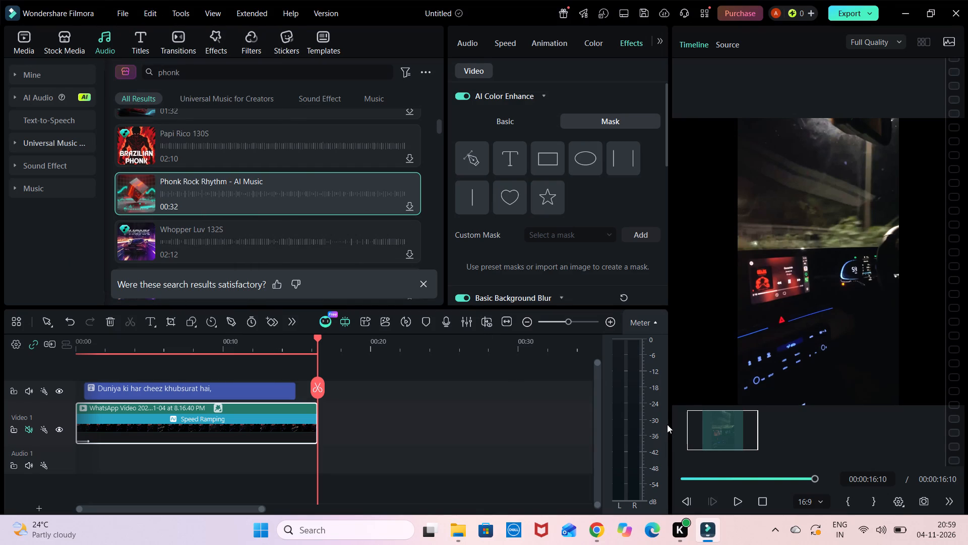
click(863, 14)
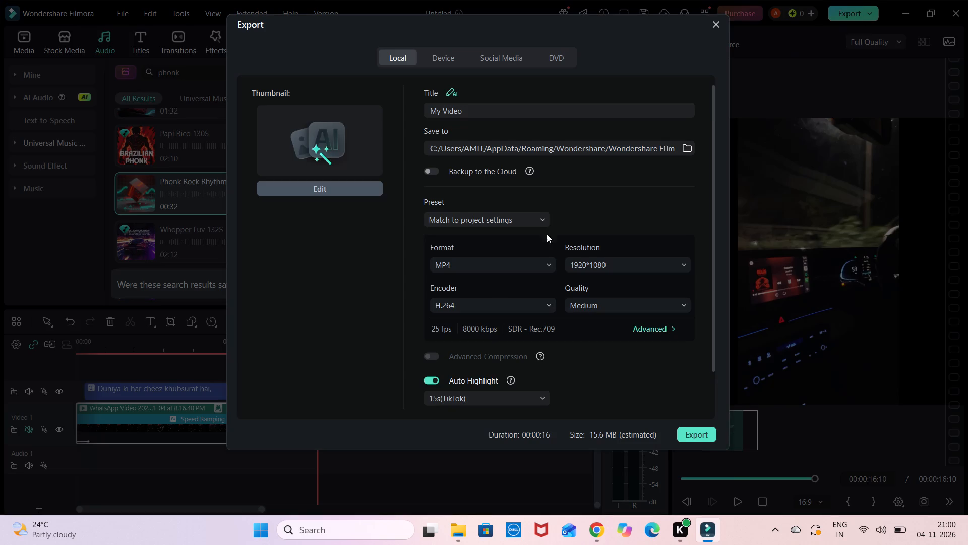
scroll(504, 275, down, 2)
scroll(504, 275, up, 1)
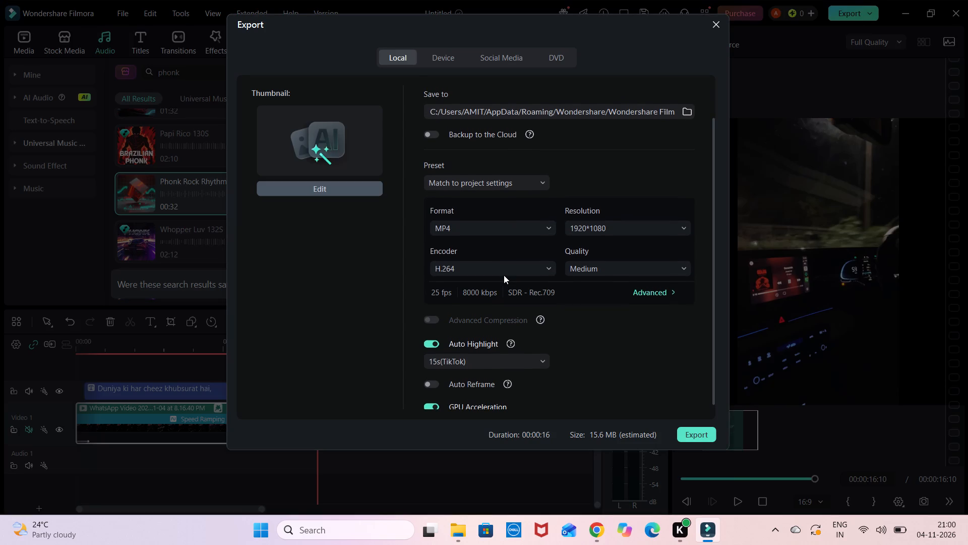
scroll(504, 275, up, 1)
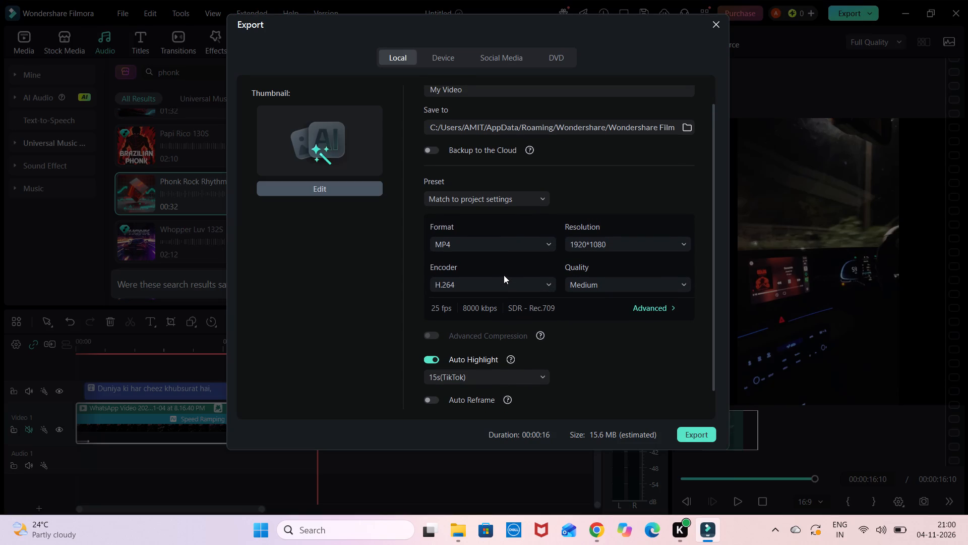
scroll(504, 275, up, 1)
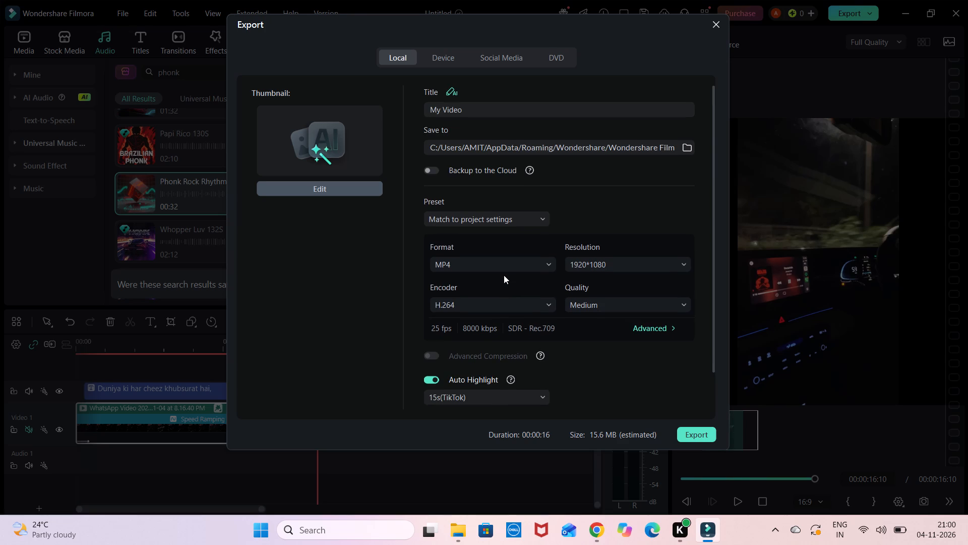
click(714, 25)
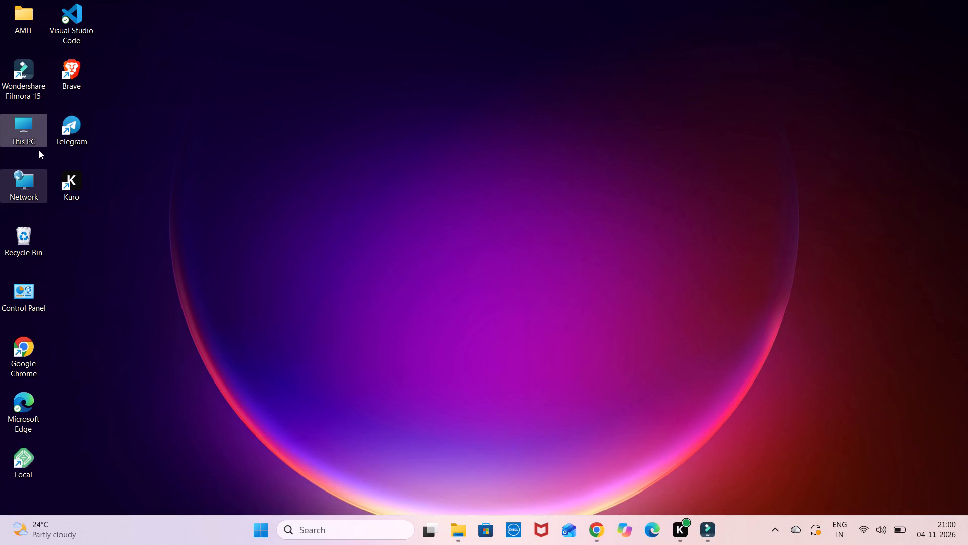
Open This PC in File Explorer and look for the exported video in the OneDrive folder, Gallery and Home's recent files.
double_click(38, 131)
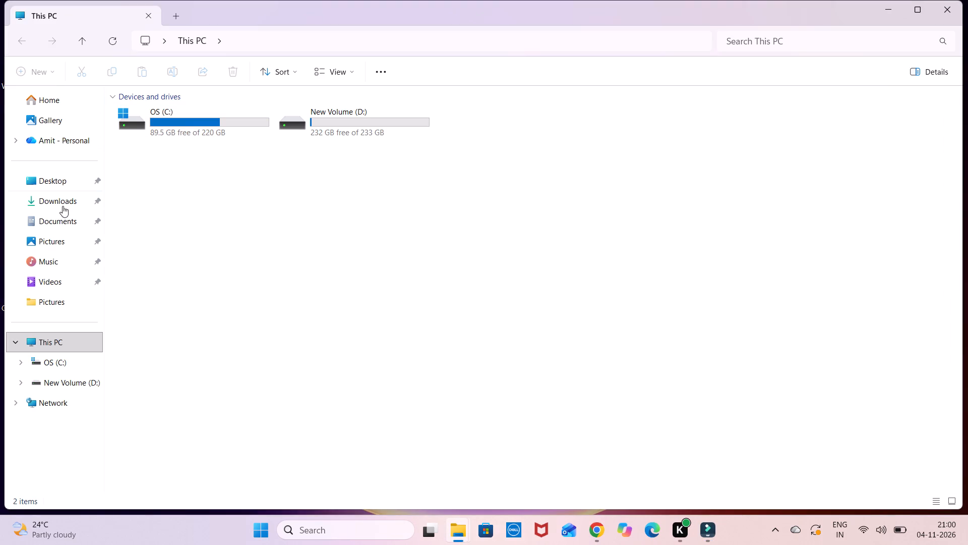
click(75, 141)
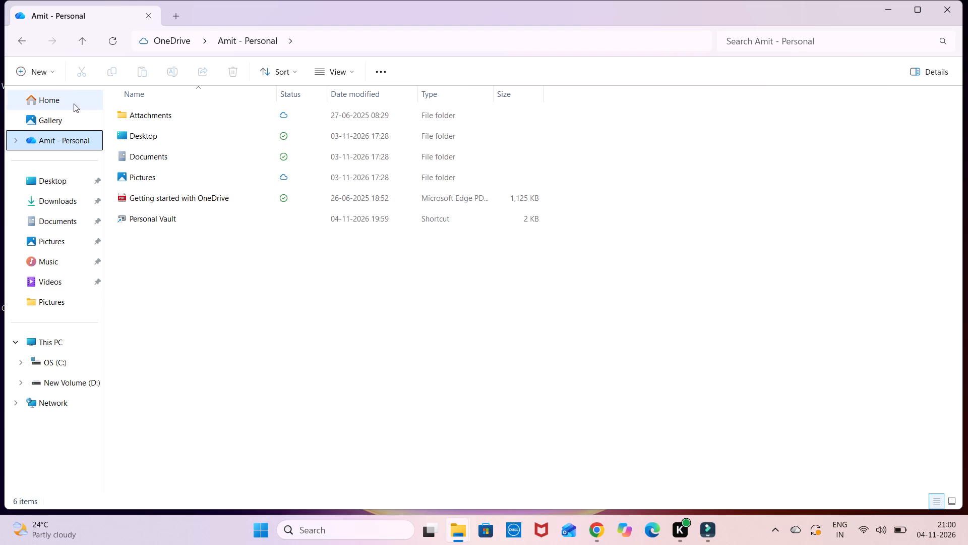
click(75, 120)
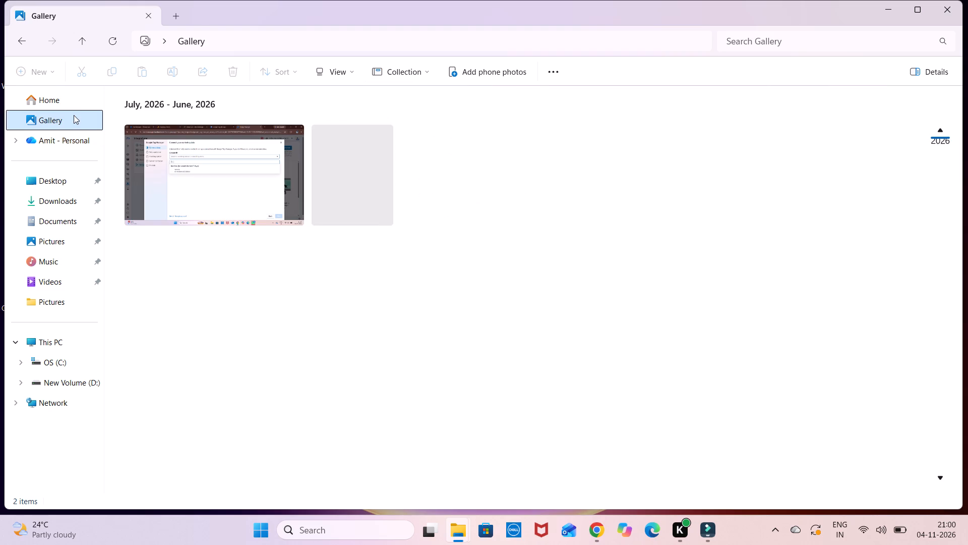
click(74, 110)
click(76, 105)
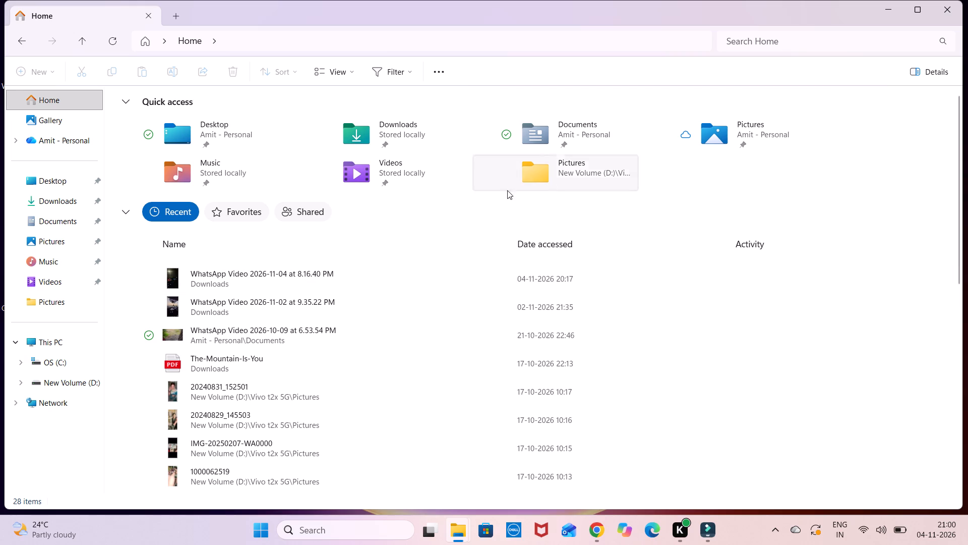
scroll(402, 232, down, 4)
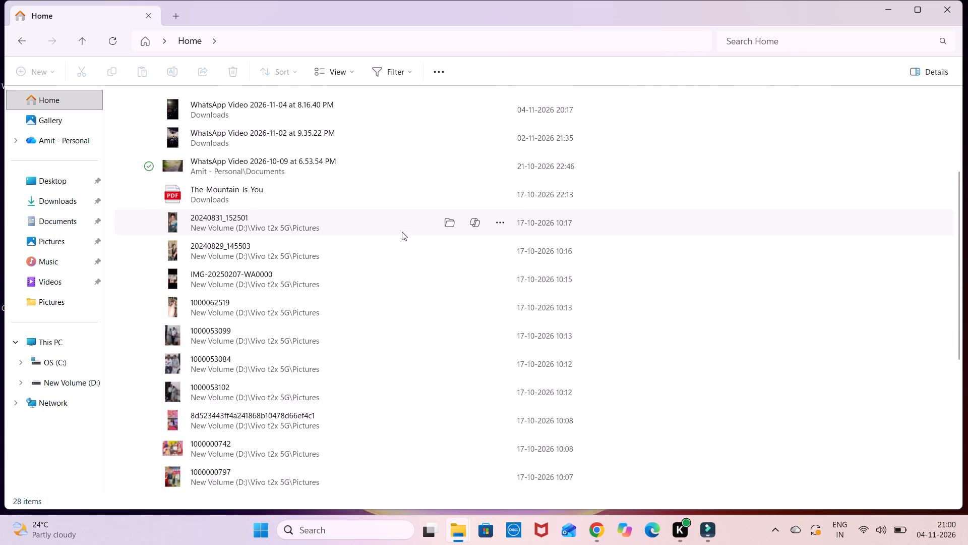
scroll(402, 232, down, 2)
scroll(402, 232, up, 1)
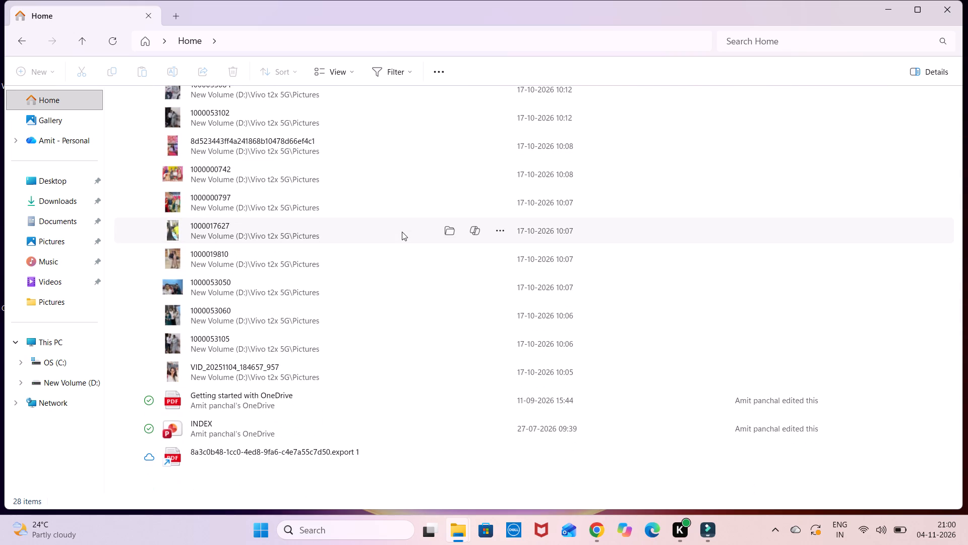
scroll(402, 232, up, 2)
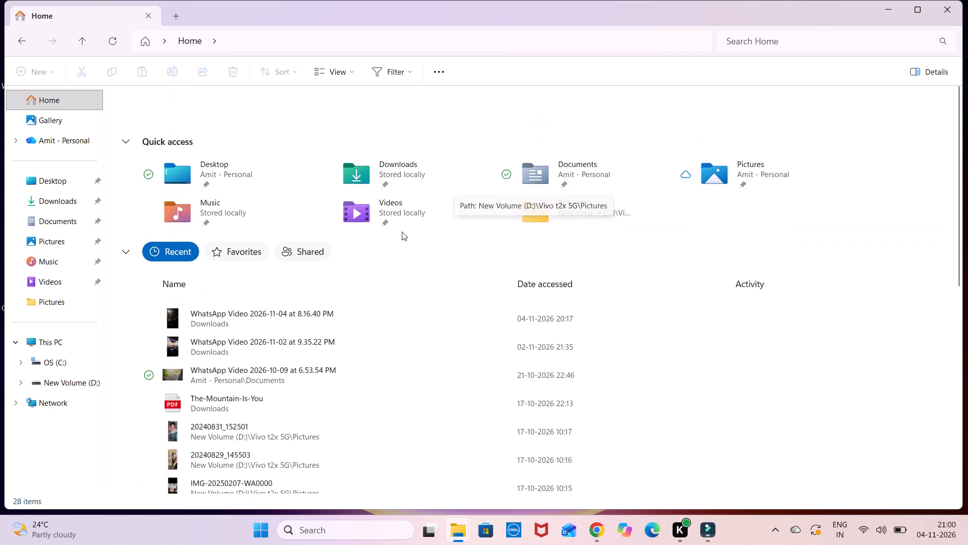
Look for the exported video on the C: and D: drives, including the Download folder inside D:'s Wondershare folder.
click(82, 342)
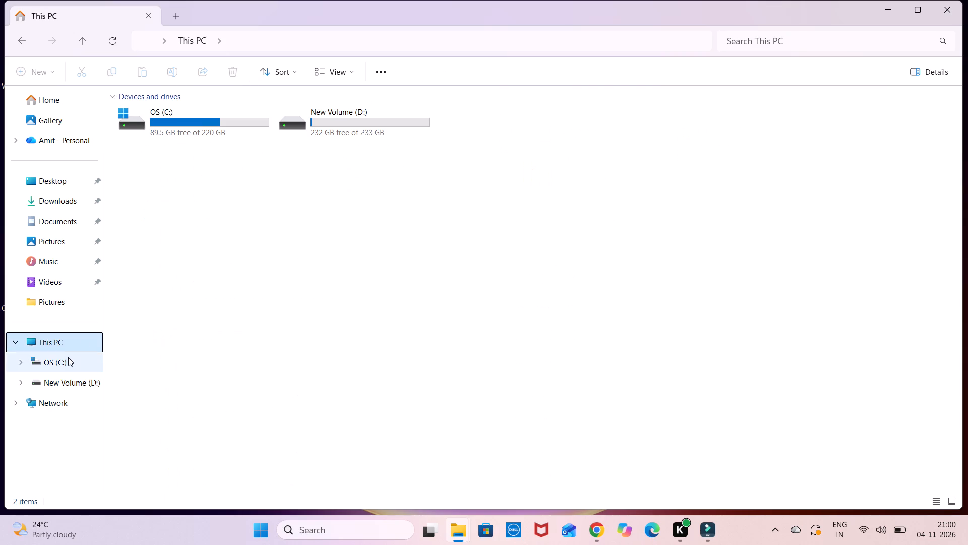
click(68, 358)
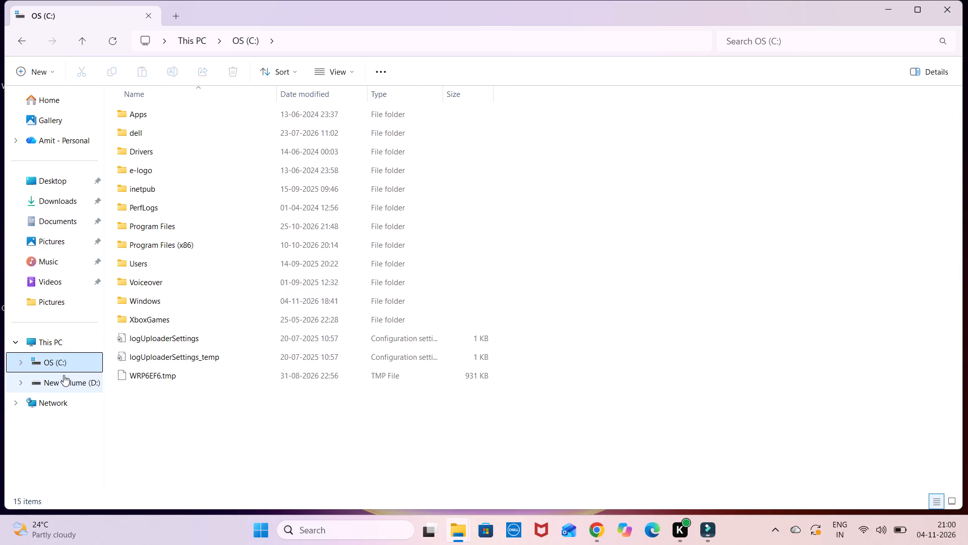
click(60, 378)
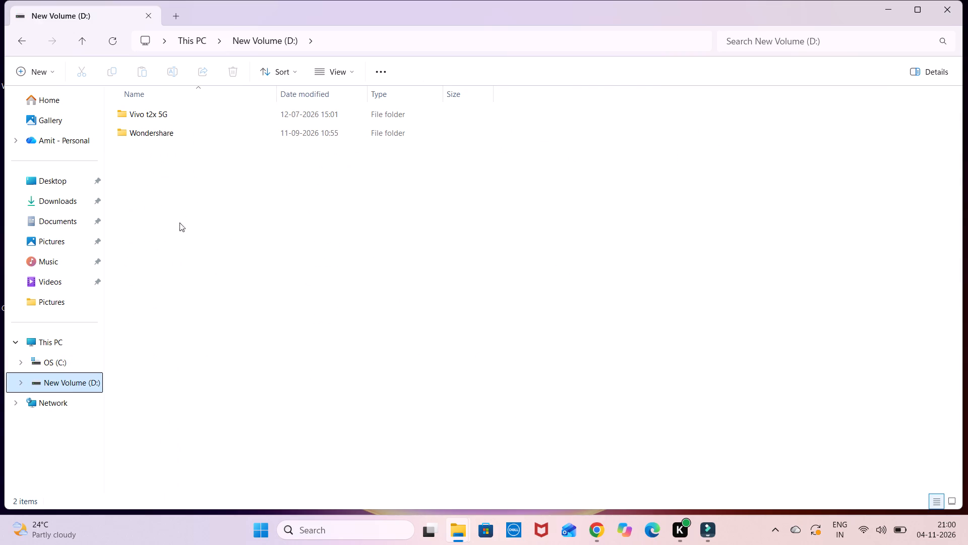
double_click(273, 139)
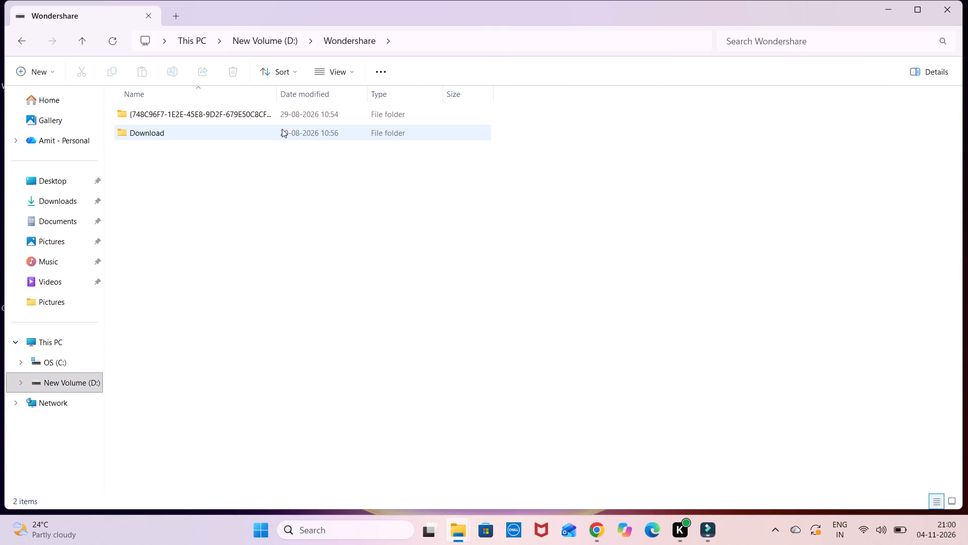
double_click(278, 133)
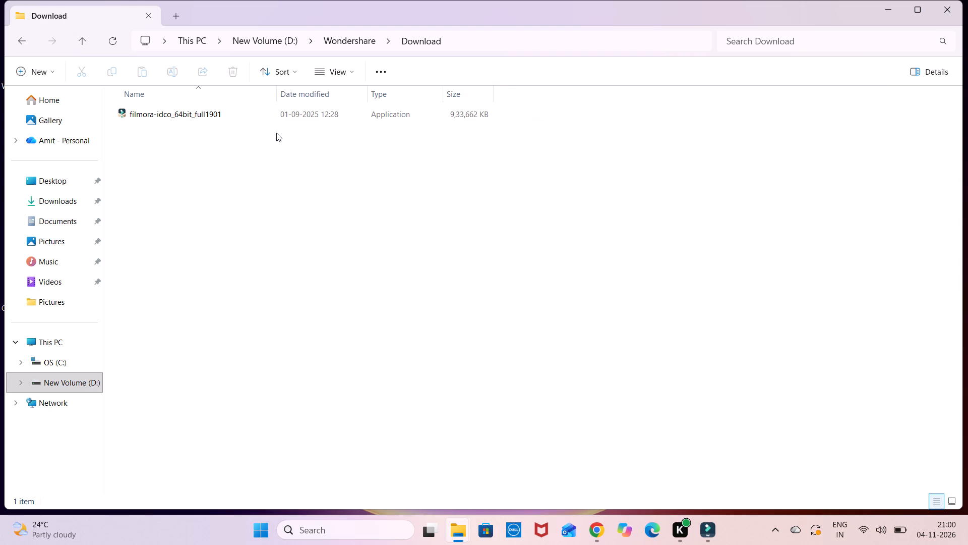
scroll(233, 184, right, 8)
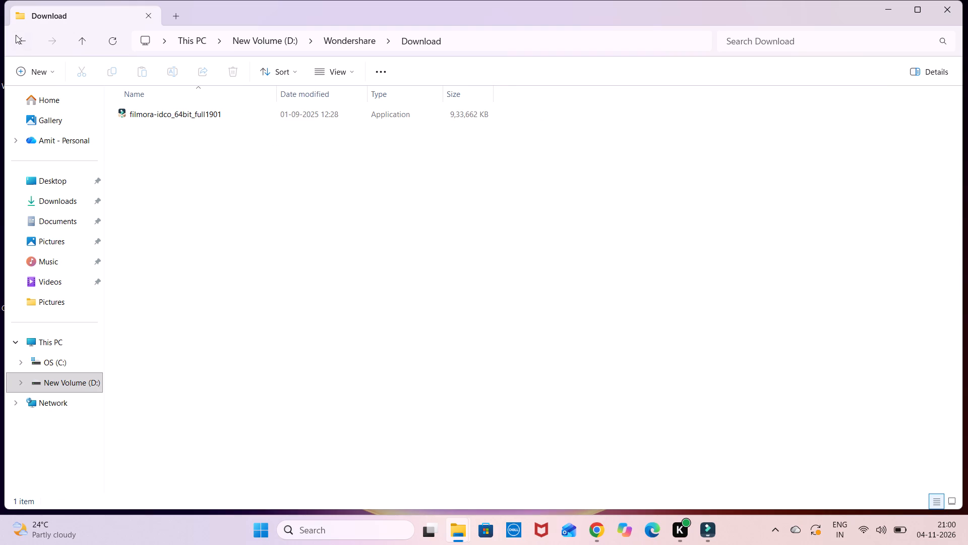
click(16, 37)
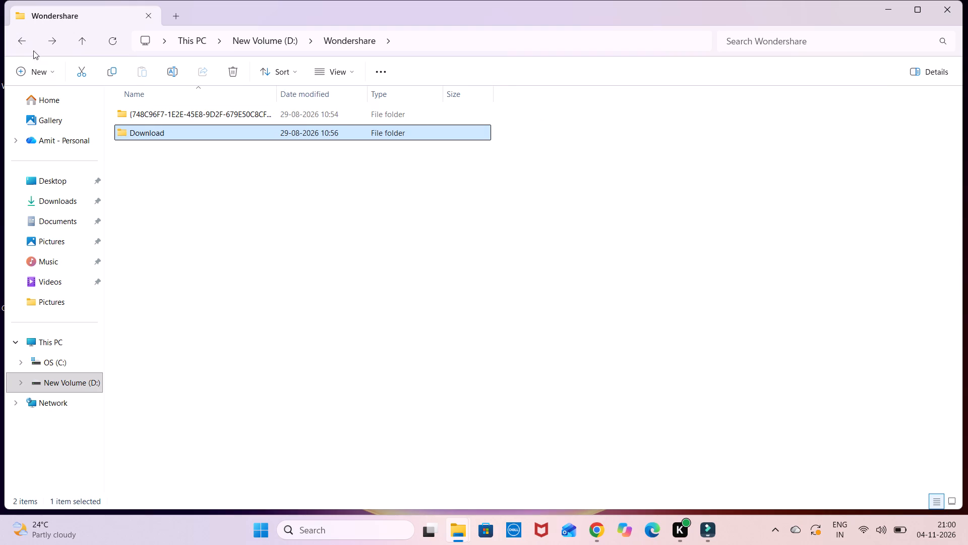
click(22, 43)
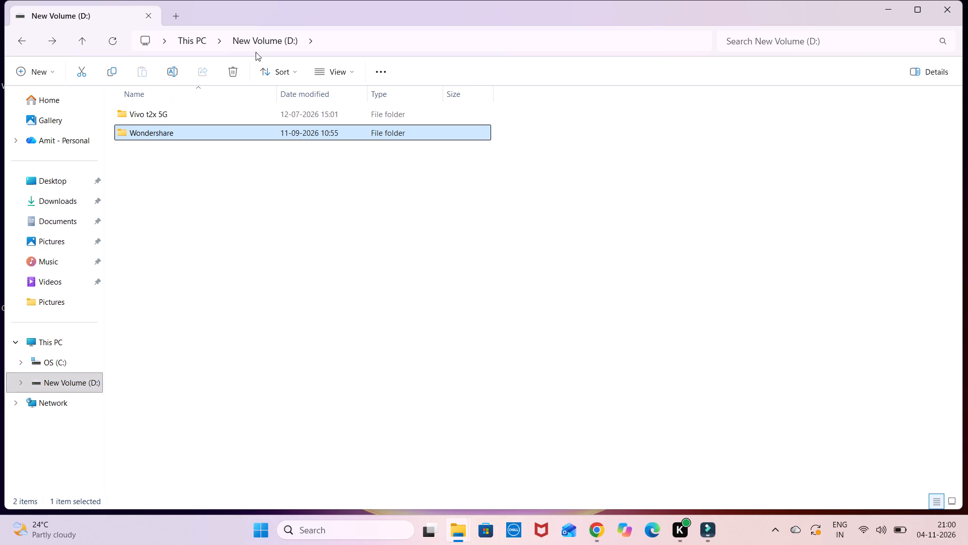
Search New Volume (D:) for "filmora" and "filmora dow", and clear the search.
click(897, 51)
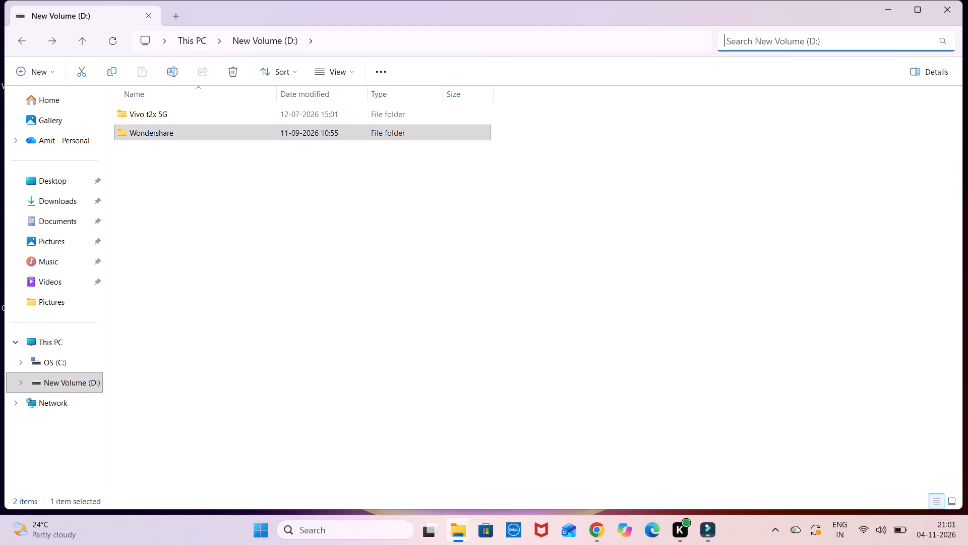
text(fil)
text(mo)
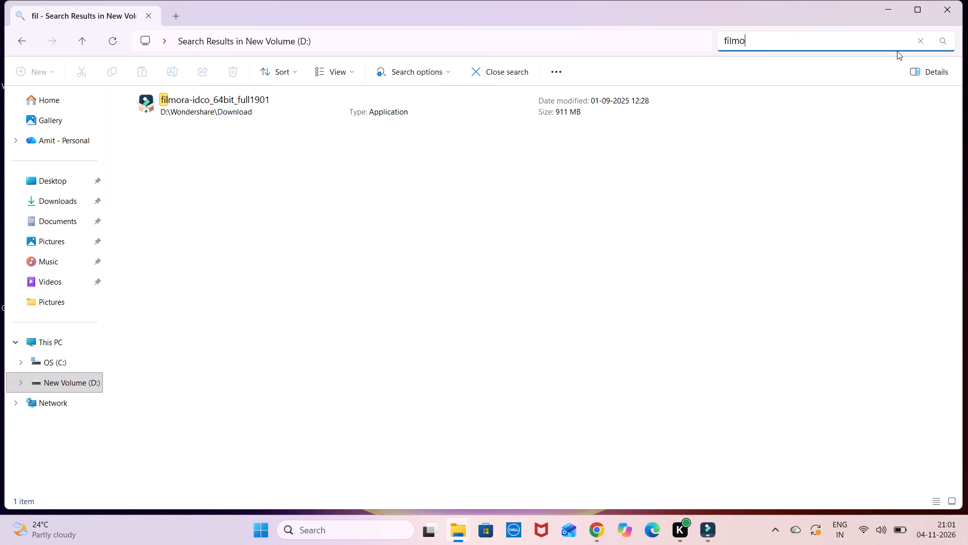
text(ra)
key(space)
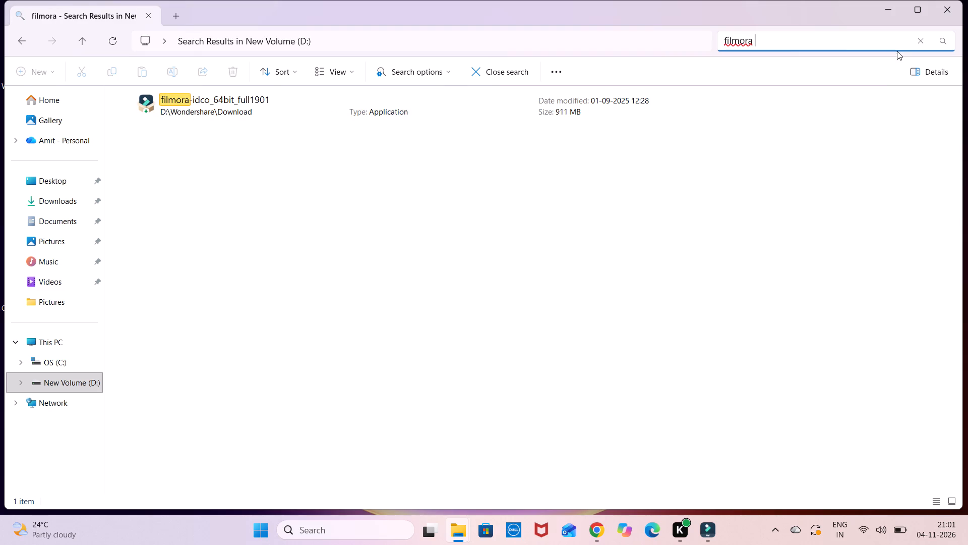
text(dow)
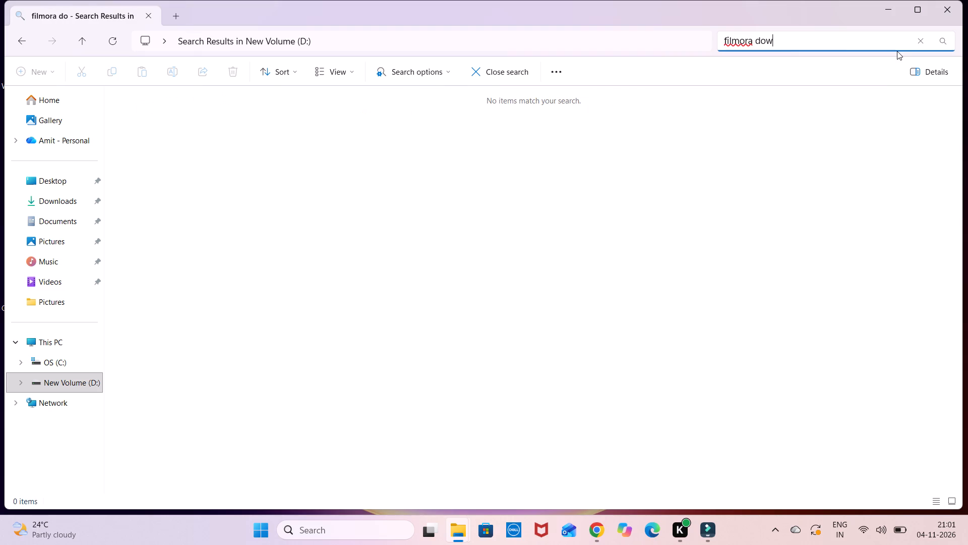
key(BackSpace)
key(BackSpace)
key(BackSpace)
key(BackSpace)
key(BackSpace)
key(BackSpace)
key(BackSpace)
key(BackSpace)
key(BackSpace)
key(BackSpace)
key(BackSpace)
key(BackSpace)
key(BackSpace)
key(BackSpace)
key(BackSpace)
key(BackSpace)
key(BackSpace)
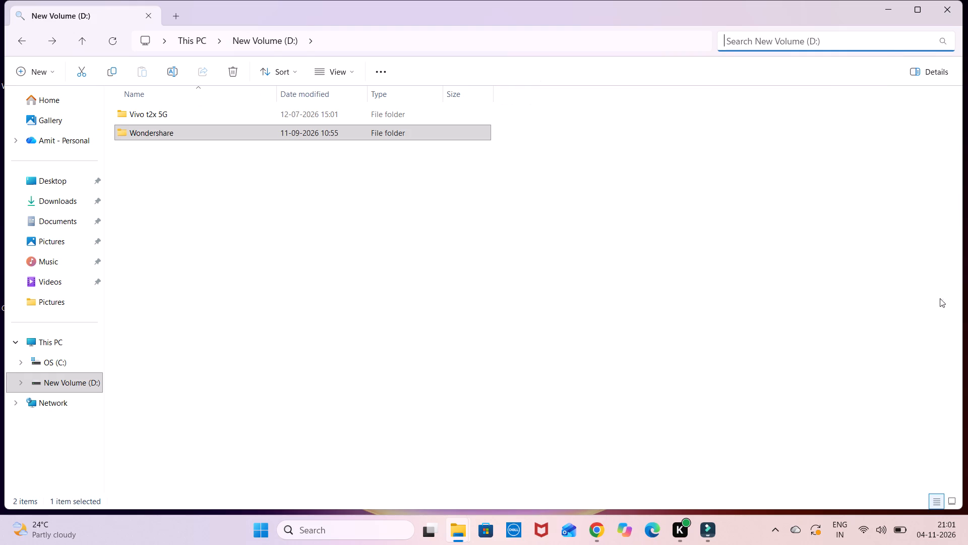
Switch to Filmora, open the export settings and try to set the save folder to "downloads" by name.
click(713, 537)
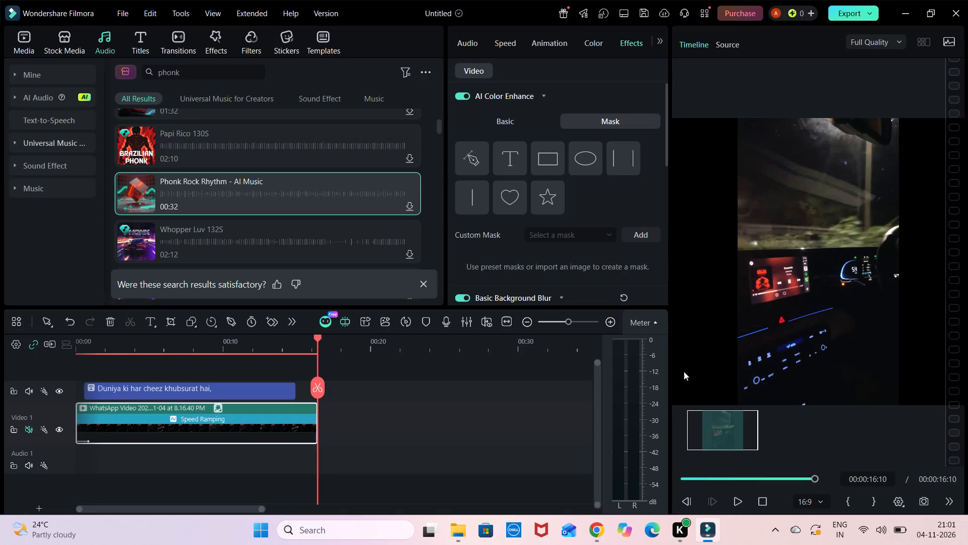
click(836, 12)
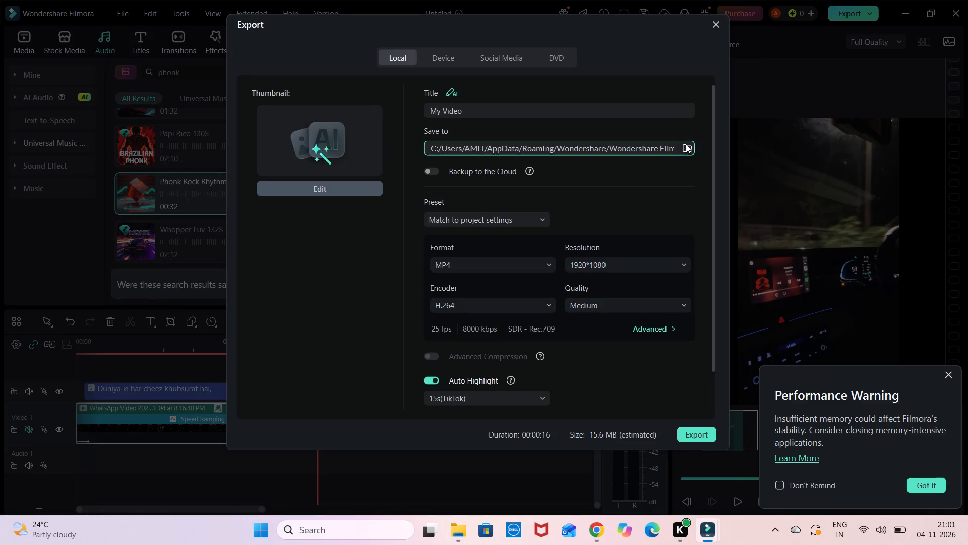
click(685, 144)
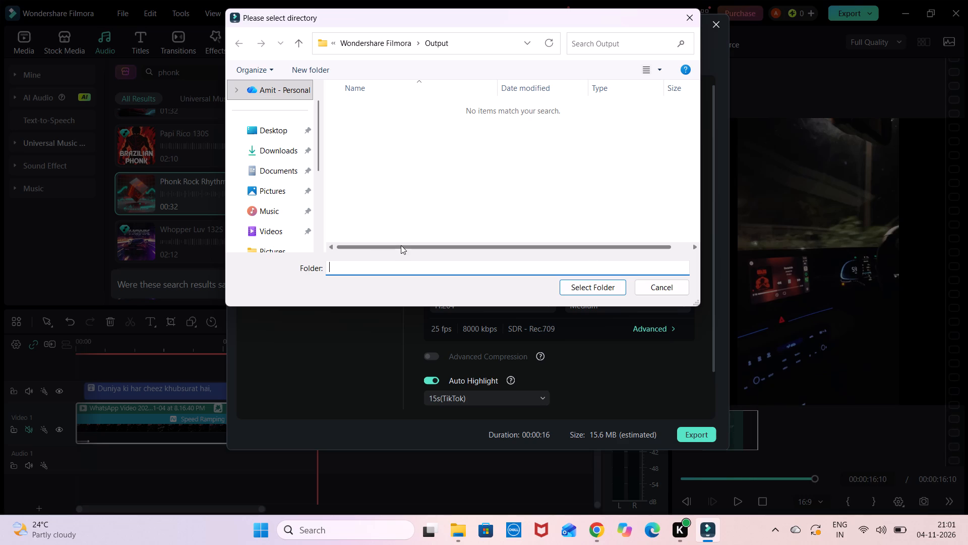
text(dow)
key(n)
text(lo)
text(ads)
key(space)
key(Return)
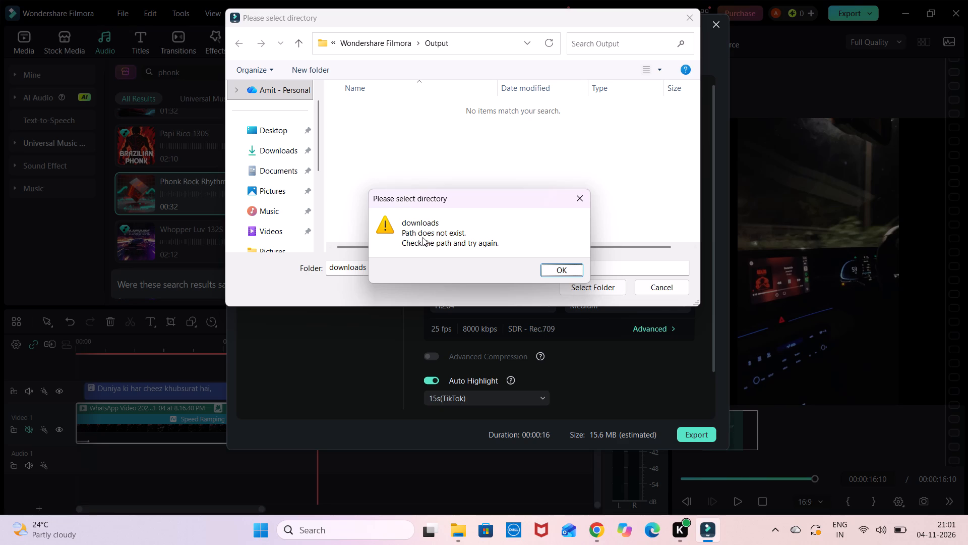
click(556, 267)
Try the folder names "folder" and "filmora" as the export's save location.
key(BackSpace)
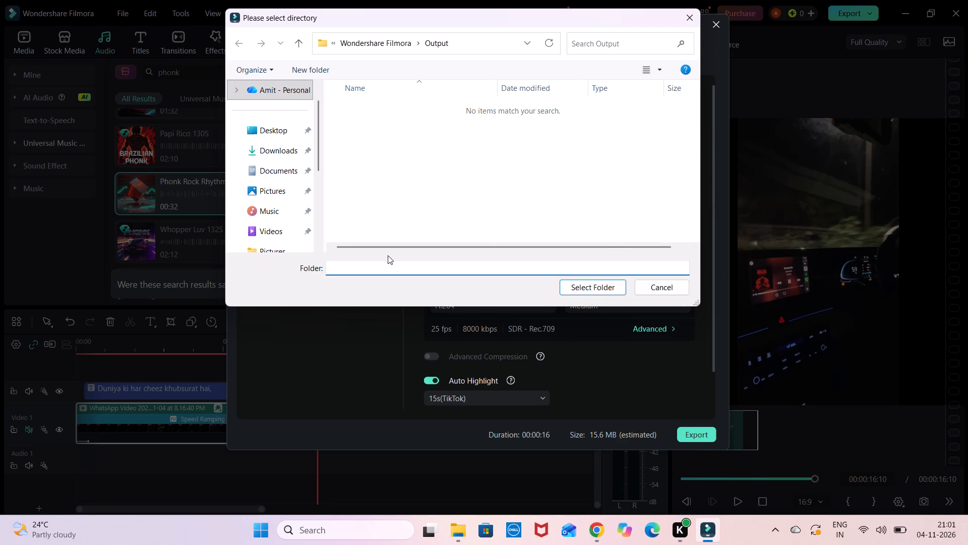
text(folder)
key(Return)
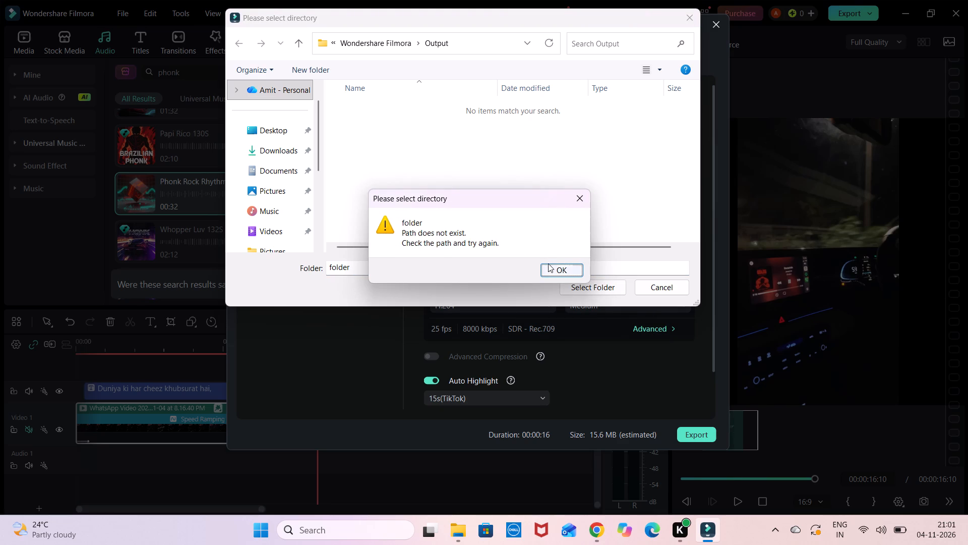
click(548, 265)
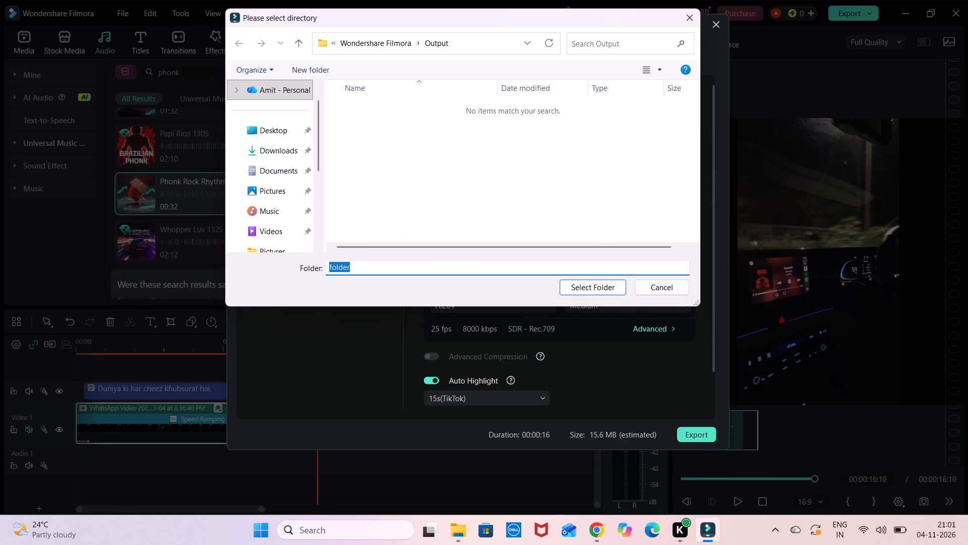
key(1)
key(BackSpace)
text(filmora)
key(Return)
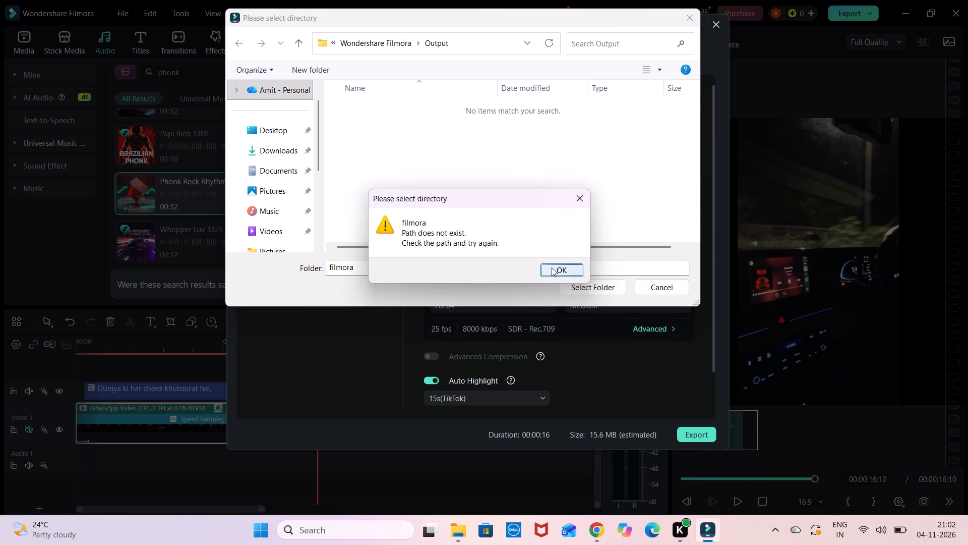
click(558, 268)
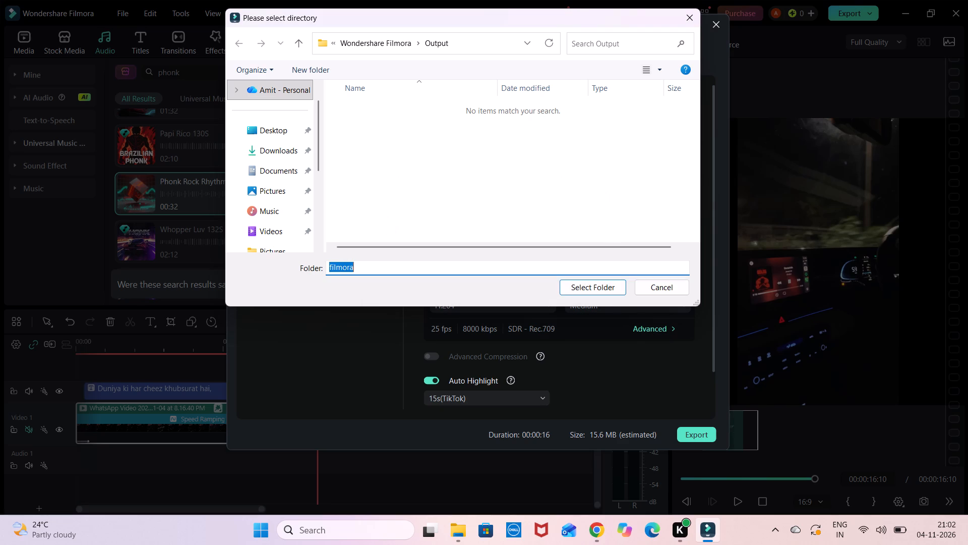
Look through the Downloads, Documents, Pictures, Music and Videos folders, including Captures, while choosing a save location, and leave without selecting one.
click(277, 144)
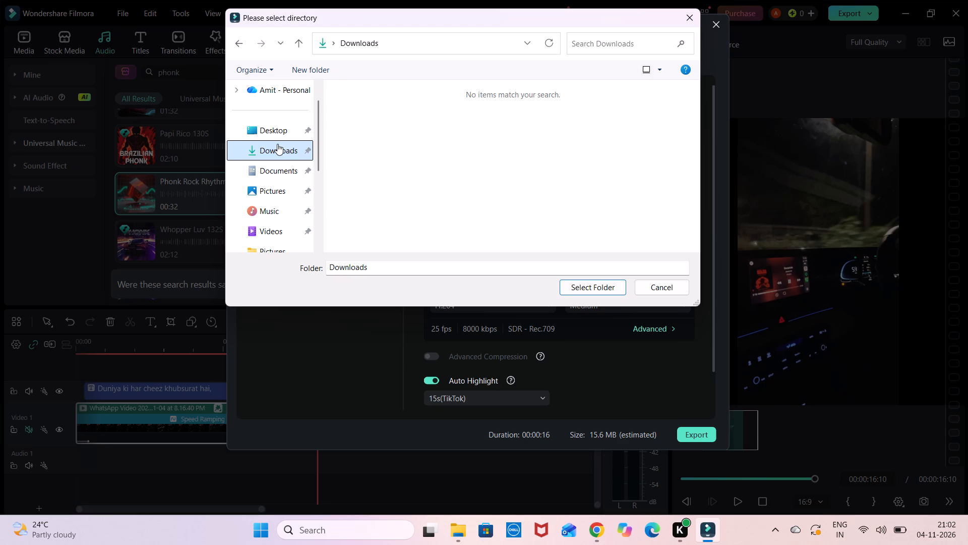
click(274, 164)
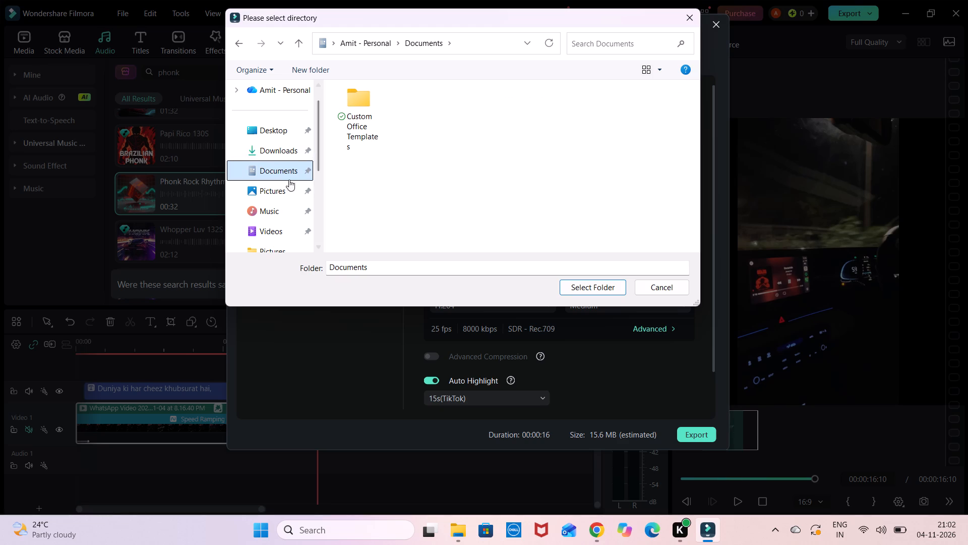
click(277, 190)
scroll(277, 190, down, 1)
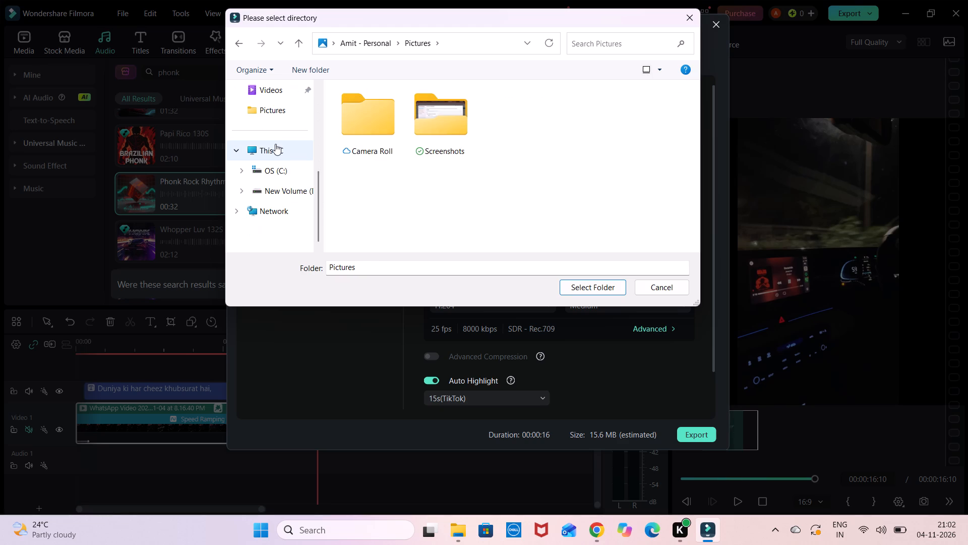
scroll(275, 144, up, 1)
click(276, 136)
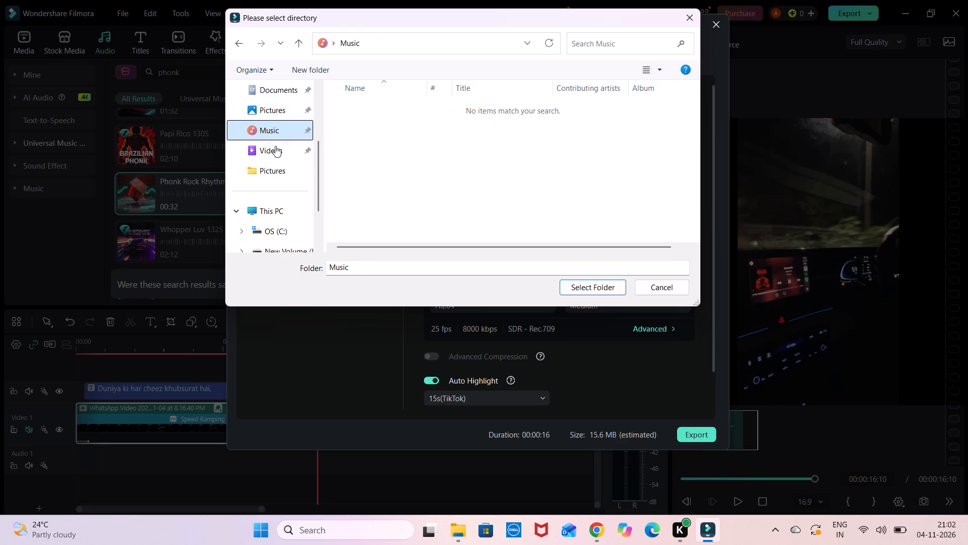
click(275, 146)
click(276, 163)
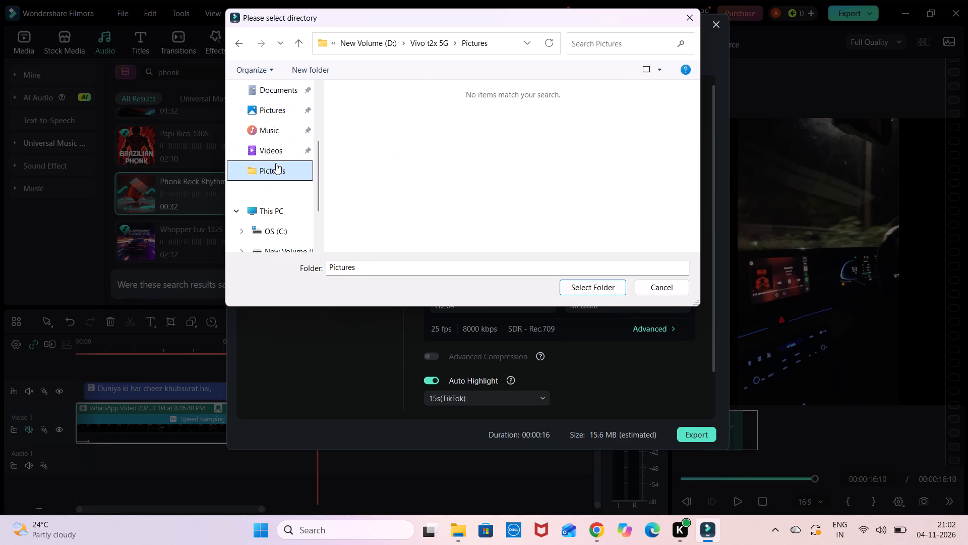
click(282, 151)
double_click(432, 128)
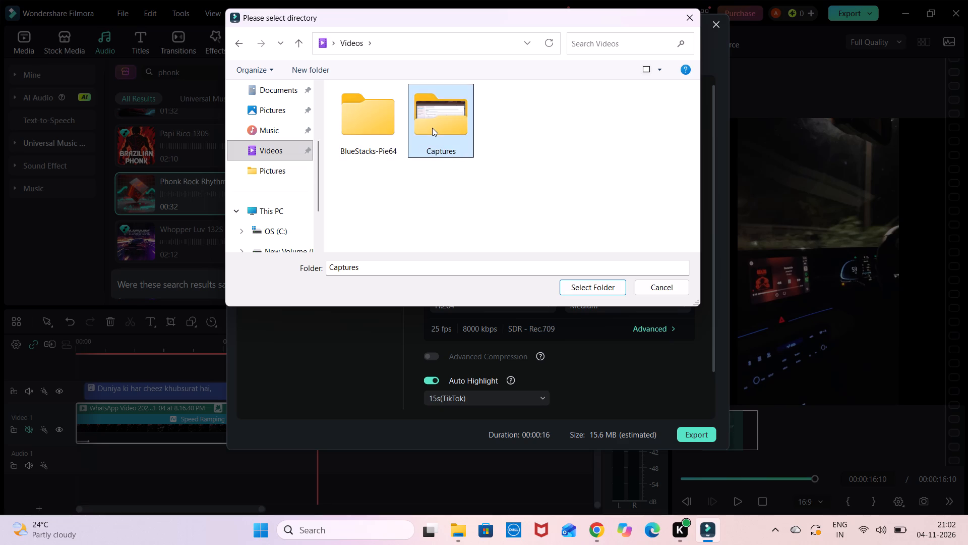
click(690, 18)
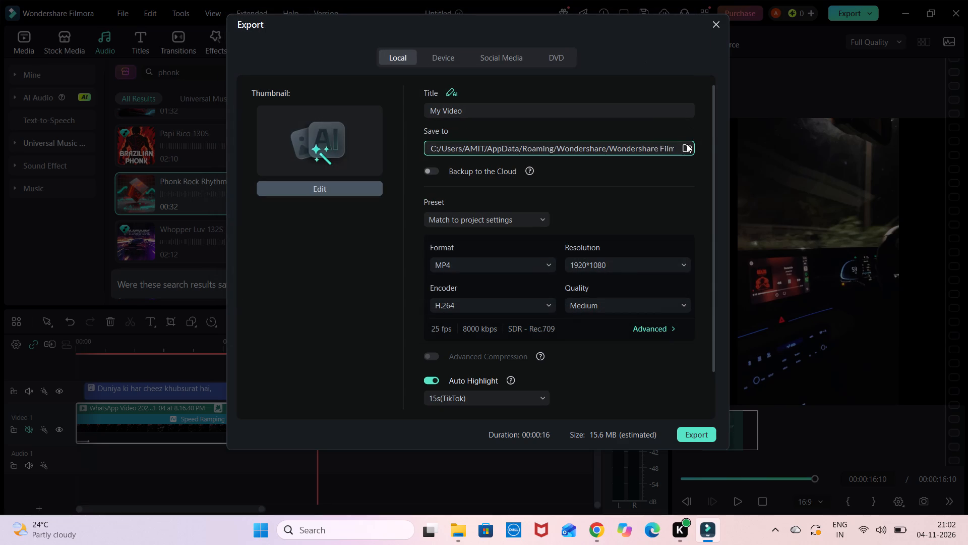
Set the export's save location to the Camera Roll folder in Pictures, and close the export settings without exporting, keeping the project open.
click(685, 146)
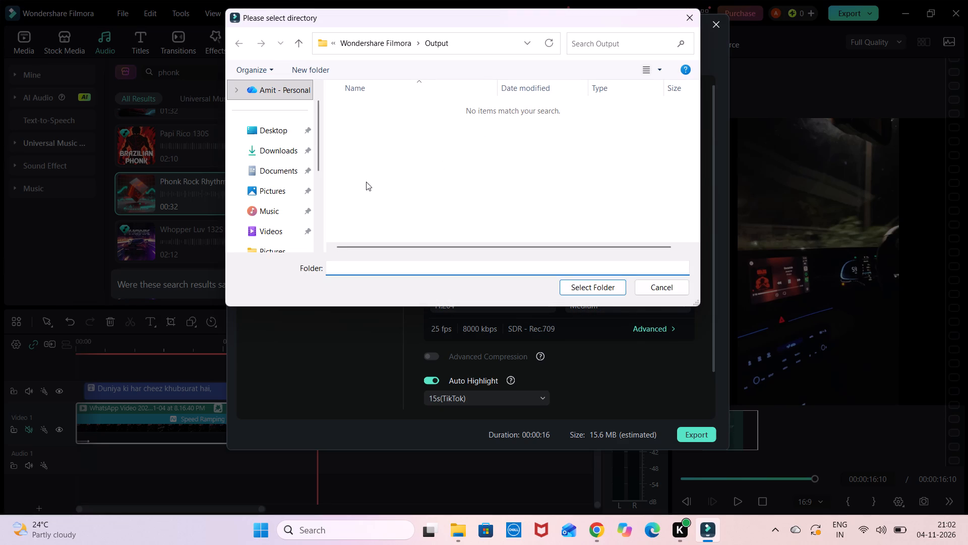
click(289, 157)
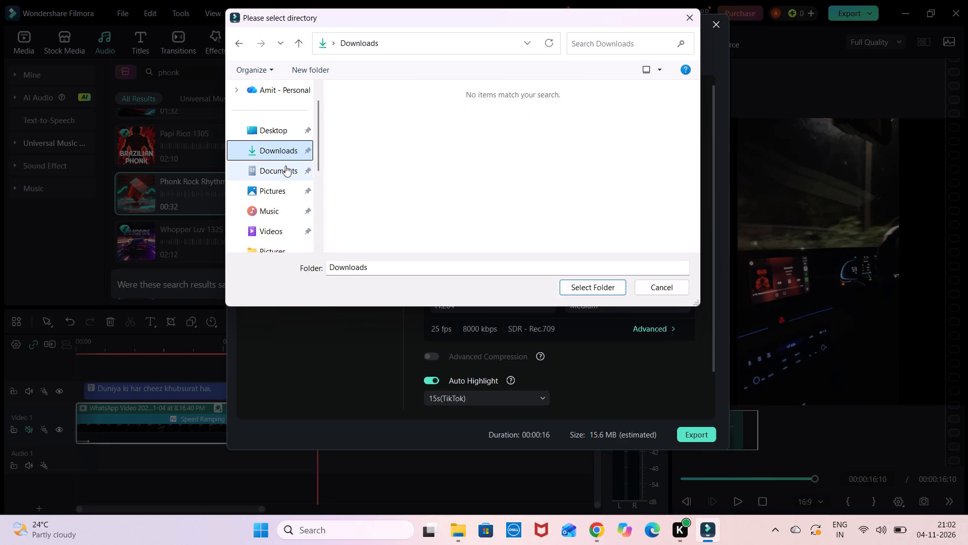
click(285, 166)
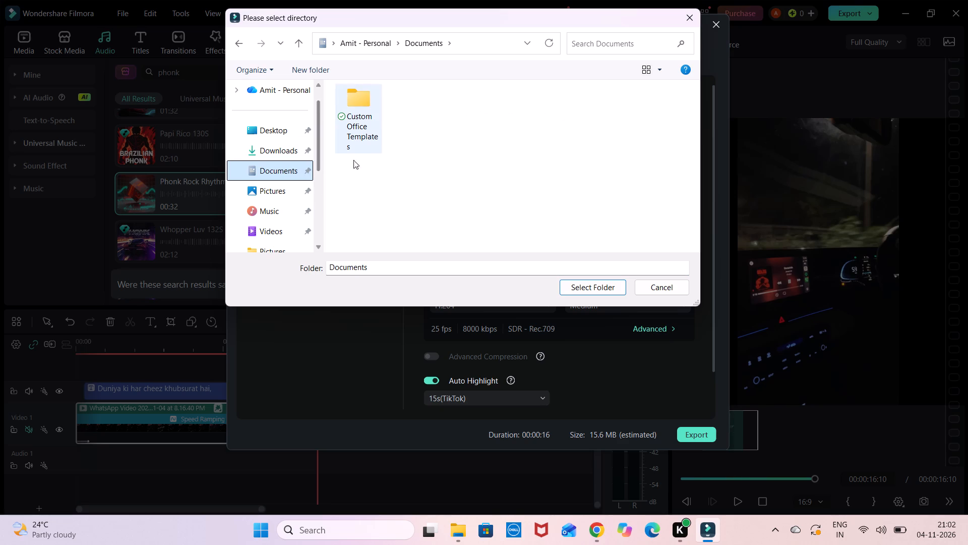
click(295, 194)
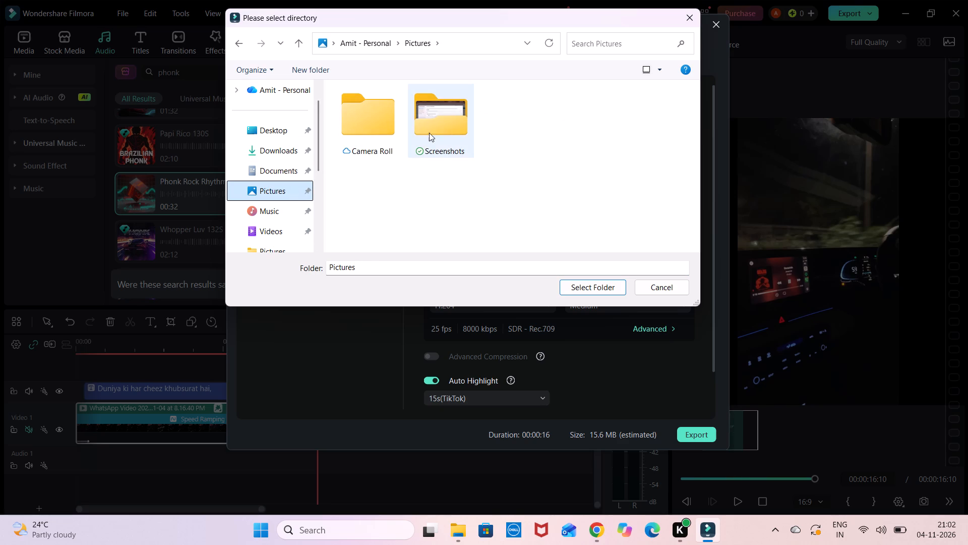
double_click(382, 132)
scroll(382, 132, right, 1)
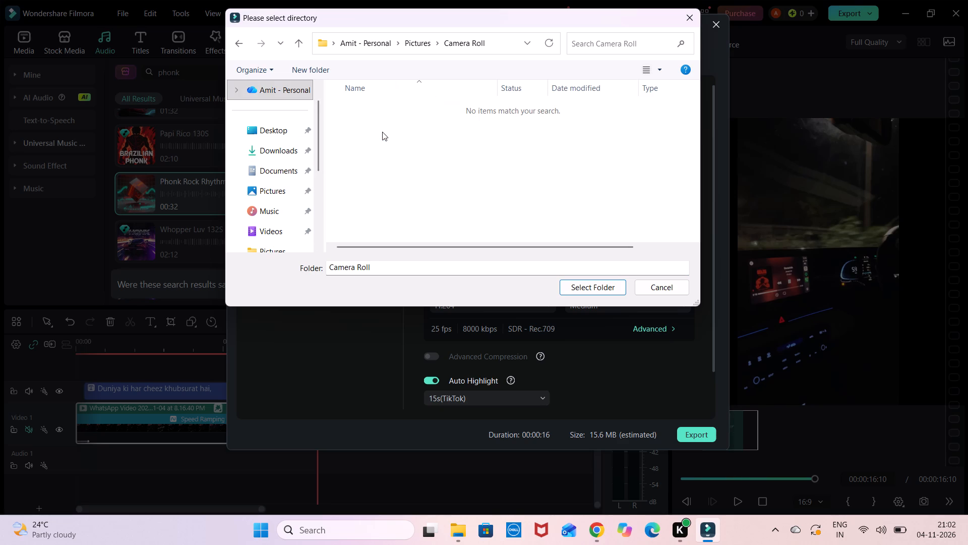
scroll(382, 132, right, 2)
click(586, 288)
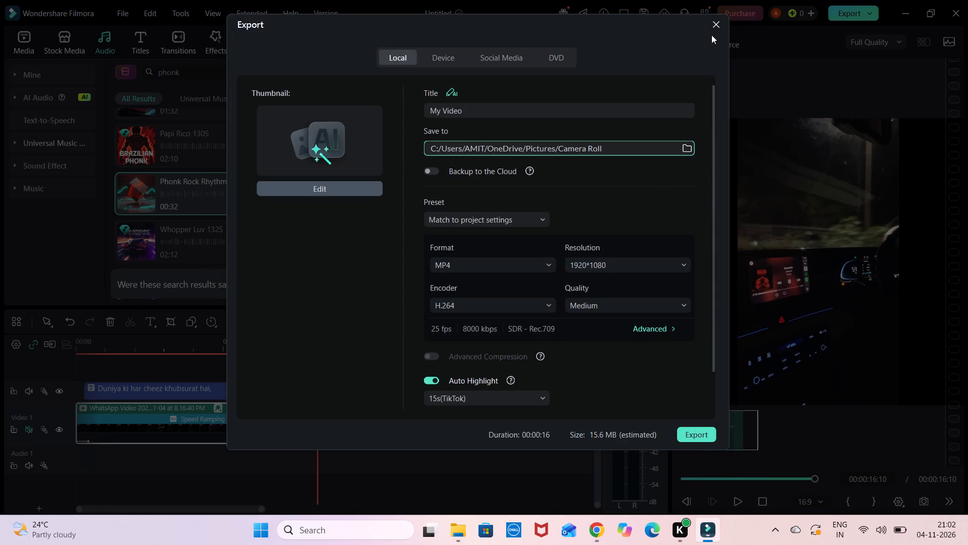
click(716, 27)
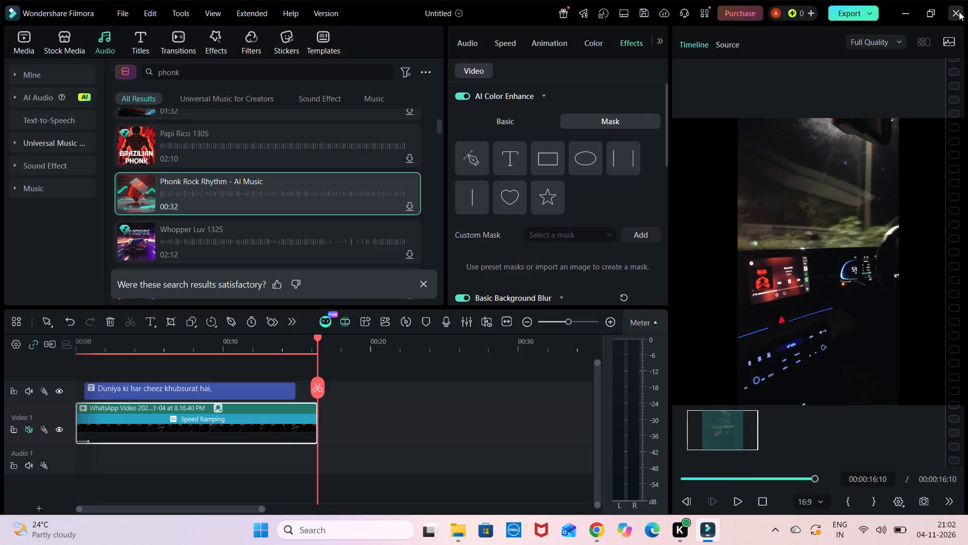
click(958, 12)
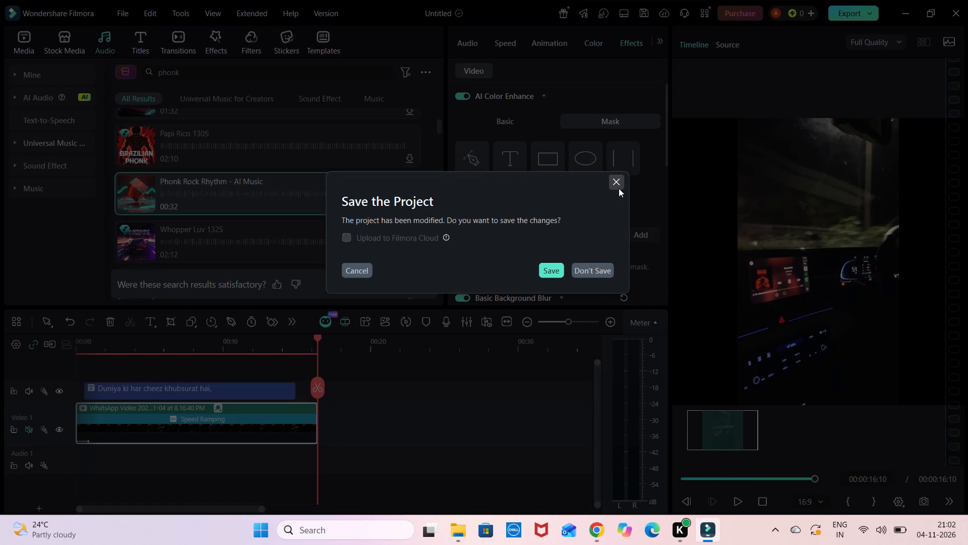
click(618, 187)
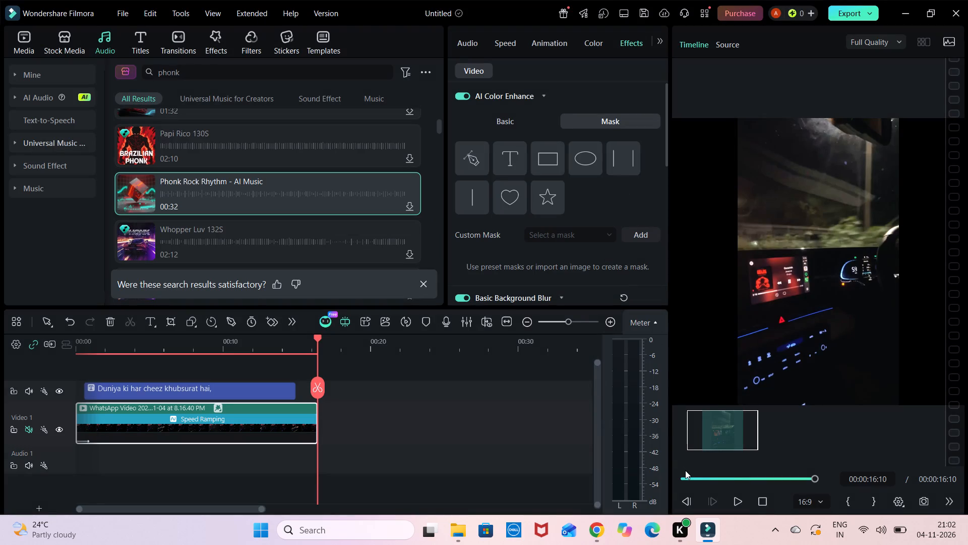
Play the edited night-drive video from the beginning.
click(683, 478)
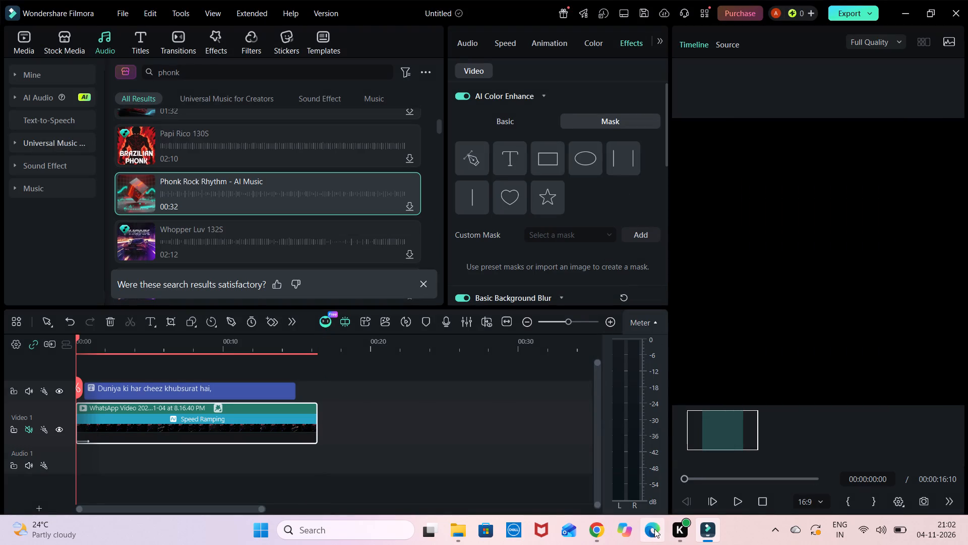
click(738, 500)
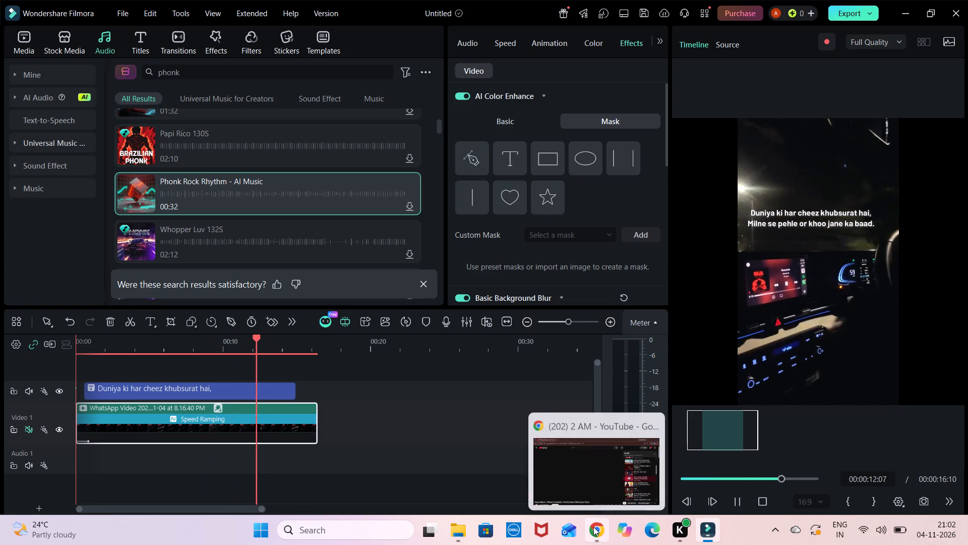
Switch to File Explorer and look through Downloads, Documents, Desktop, the personal OneDrive folder, Gallery and Home for the exported video.
click(455, 531)
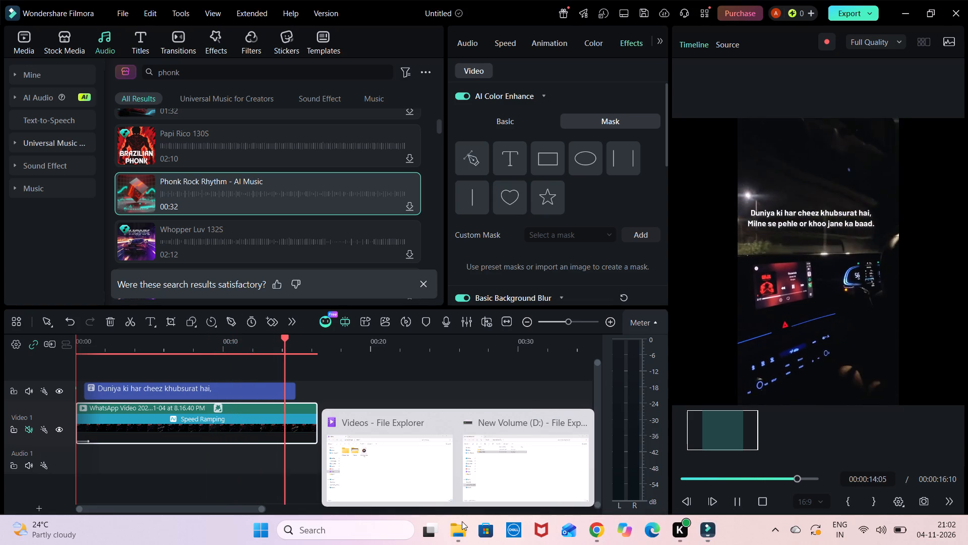
click(495, 474)
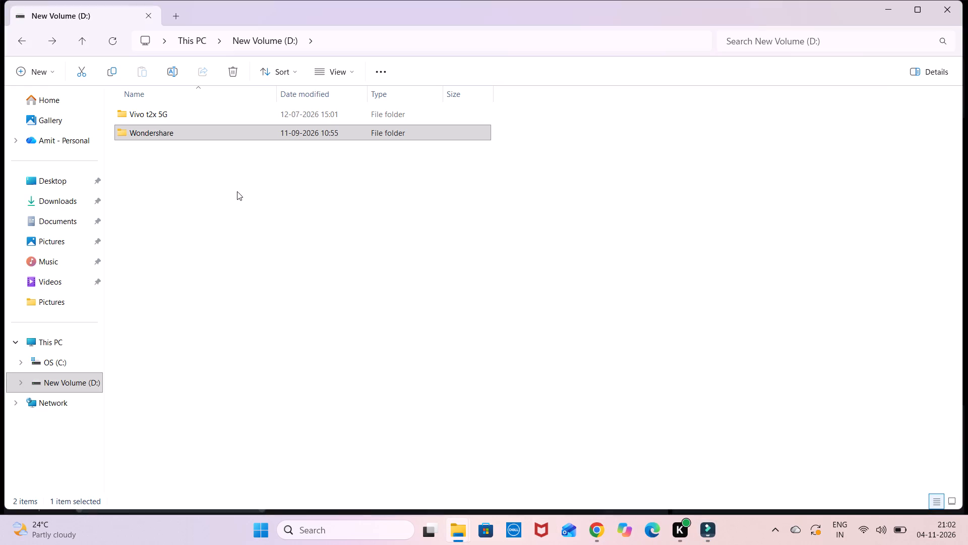
click(81, 207)
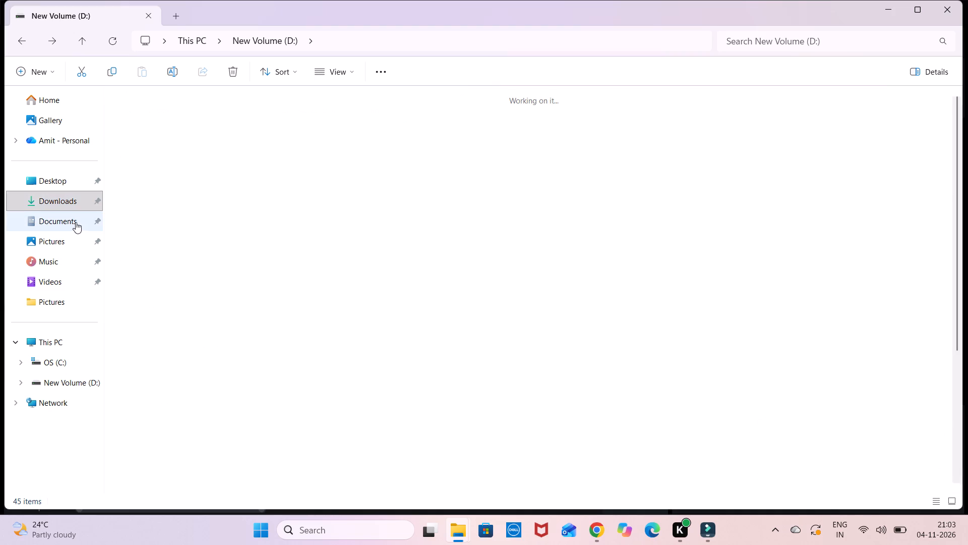
click(75, 225)
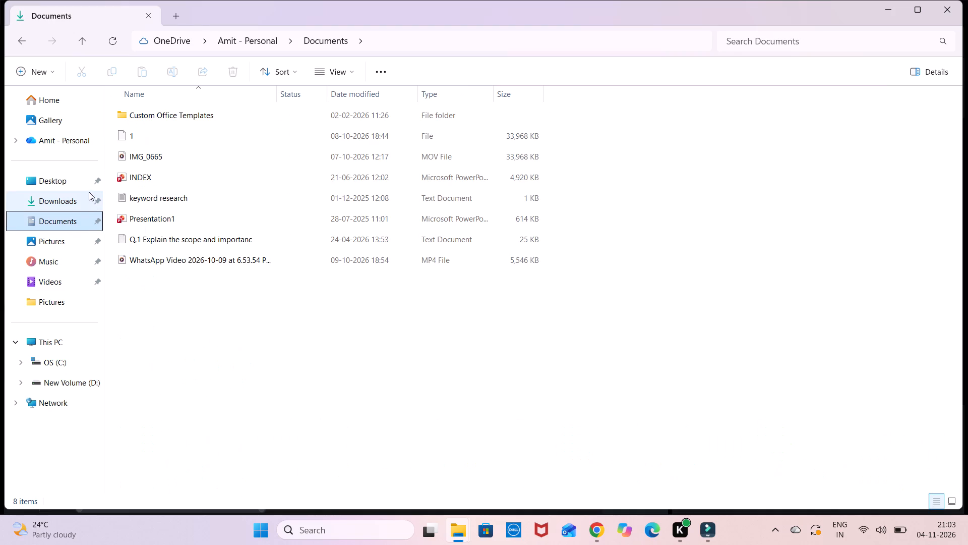
click(90, 182)
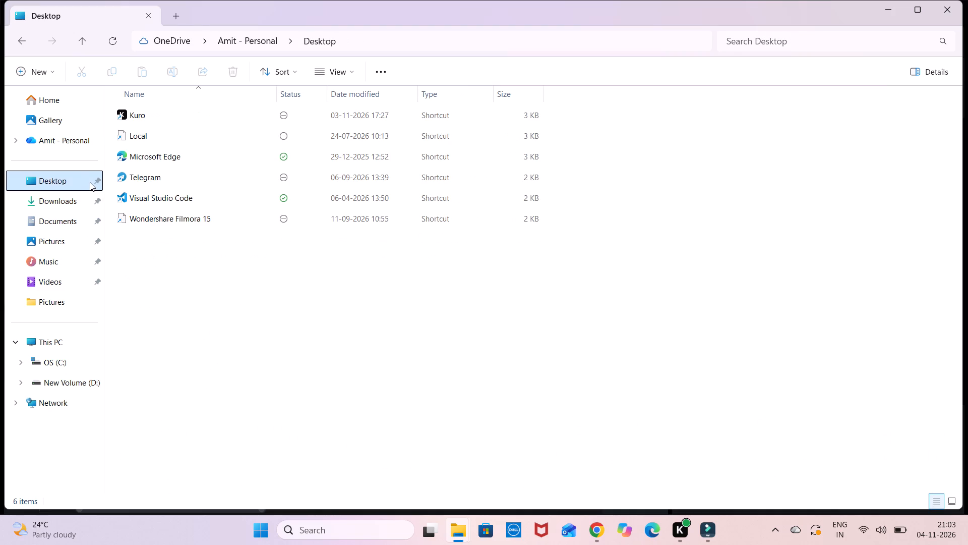
click(77, 144)
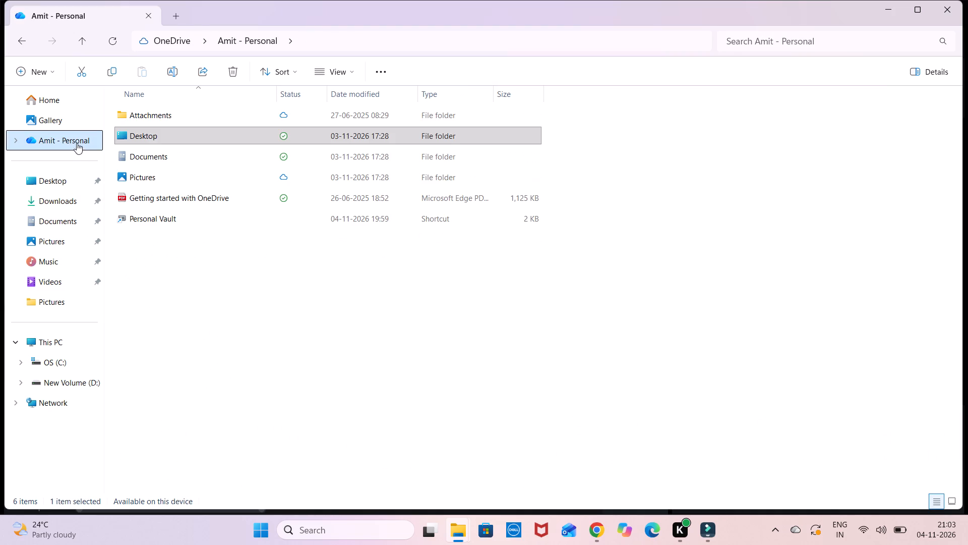
click(74, 135)
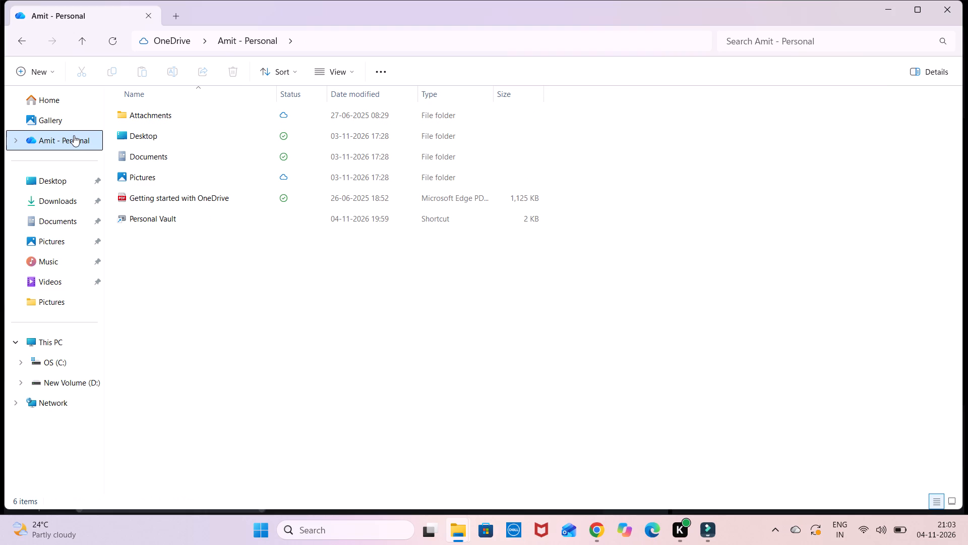
click(71, 120)
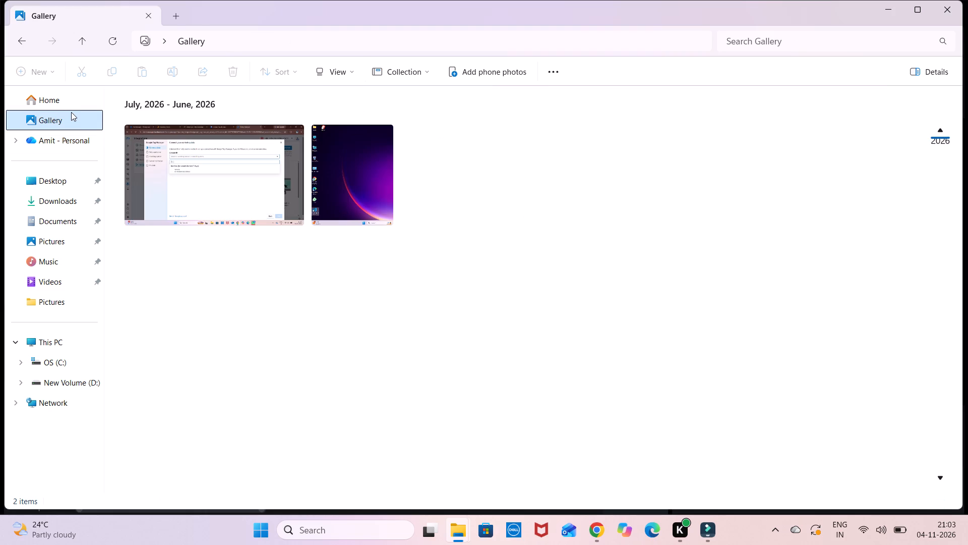
double_click(71, 112)
click(73, 107)
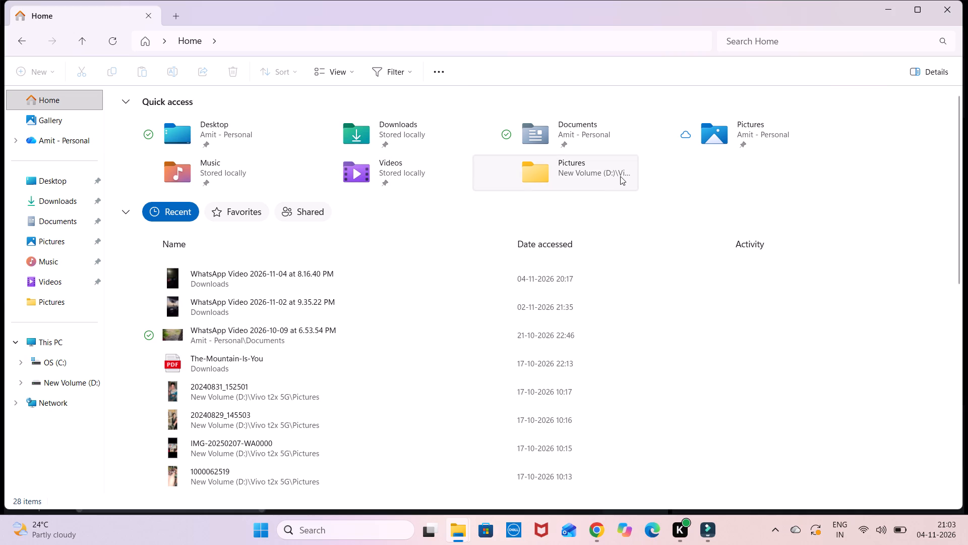
Check the Music, Pictures and Videos folders, including Camera Roll, Captures and BlueStacks-Pie64, for the exported video, and close File Explorer.
click(70, 258)
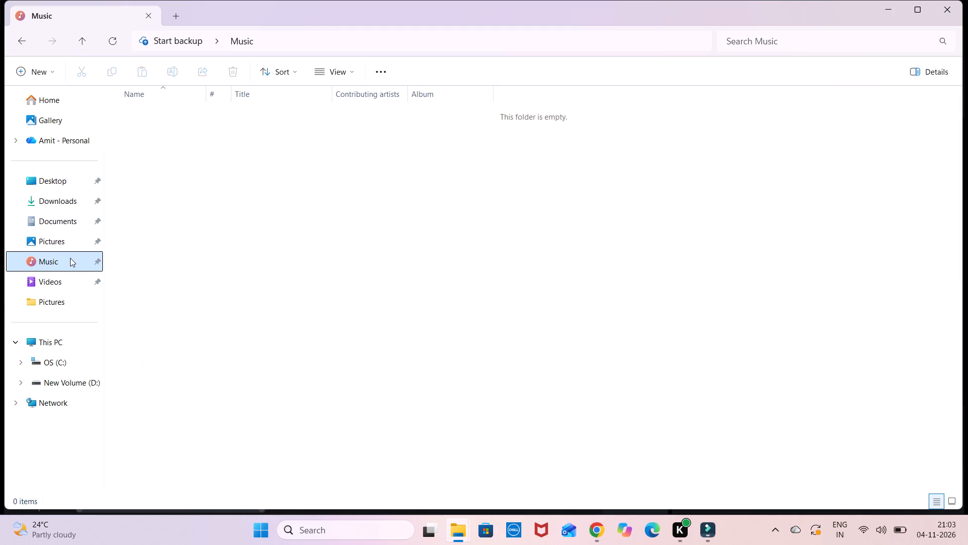
click(67, 243)
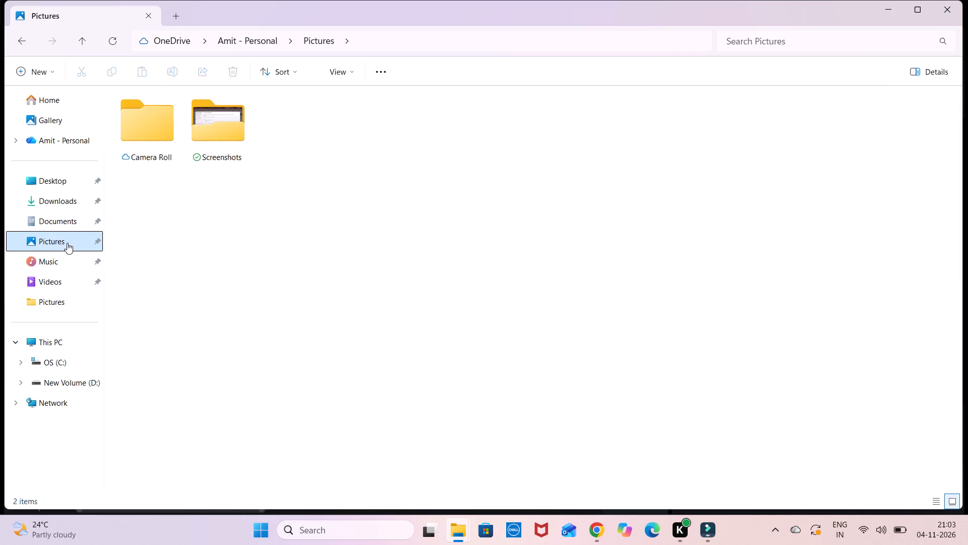
double_click(157, 144)
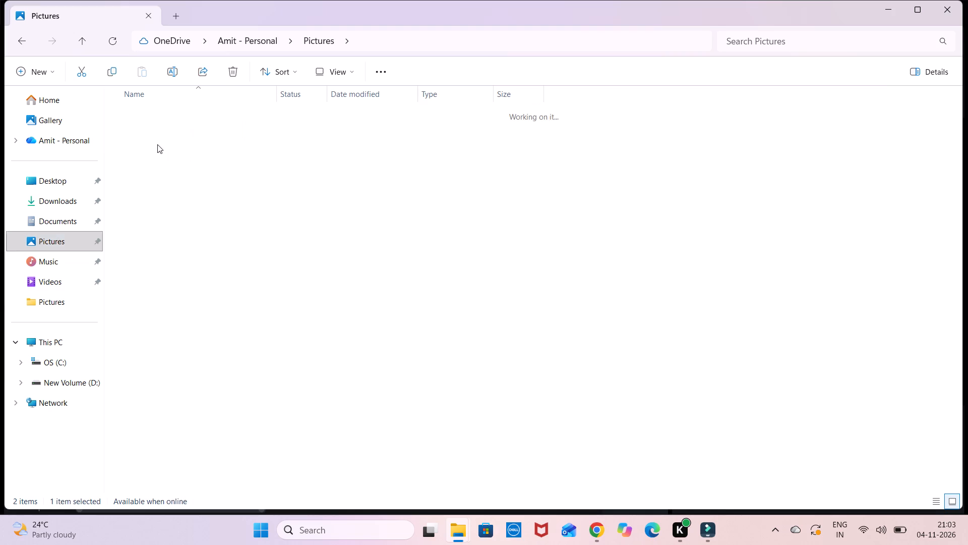
scroll(319, 211, right, 13)
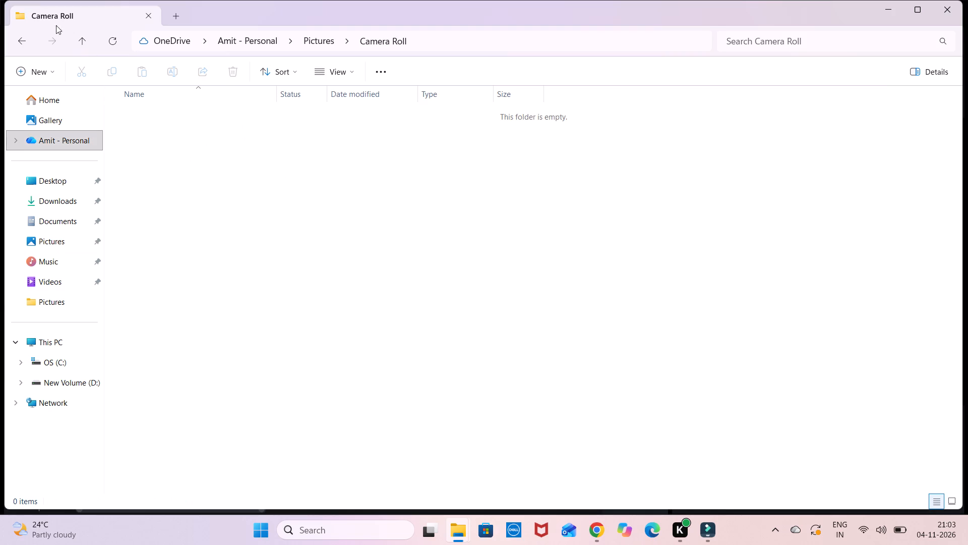
click(22, 43)
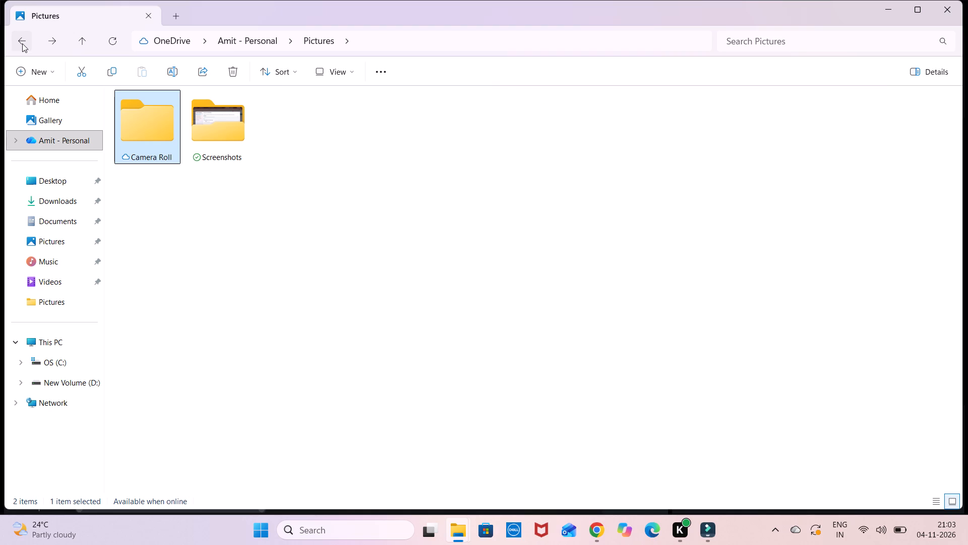
scroll(22, 43, down, 1)
click(33, 278)
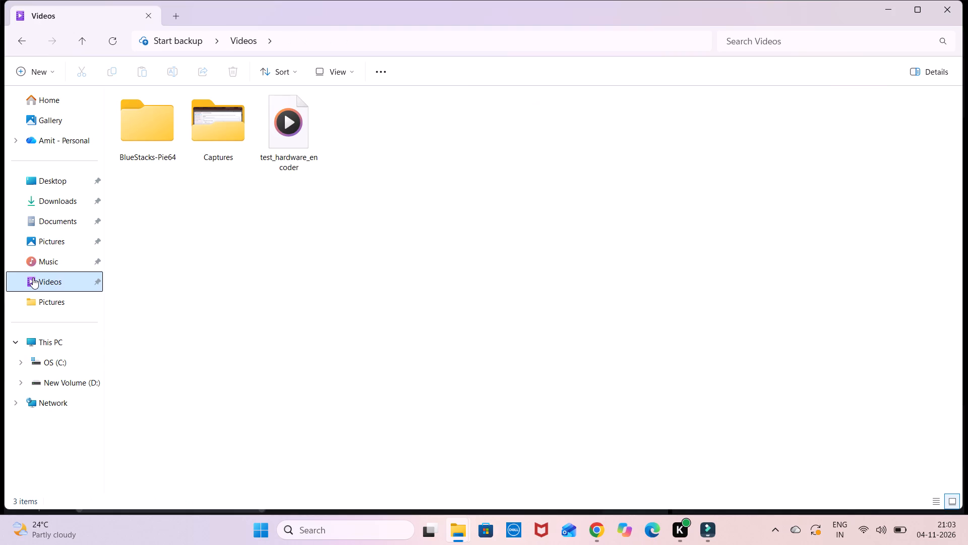
double_click(200, 132)
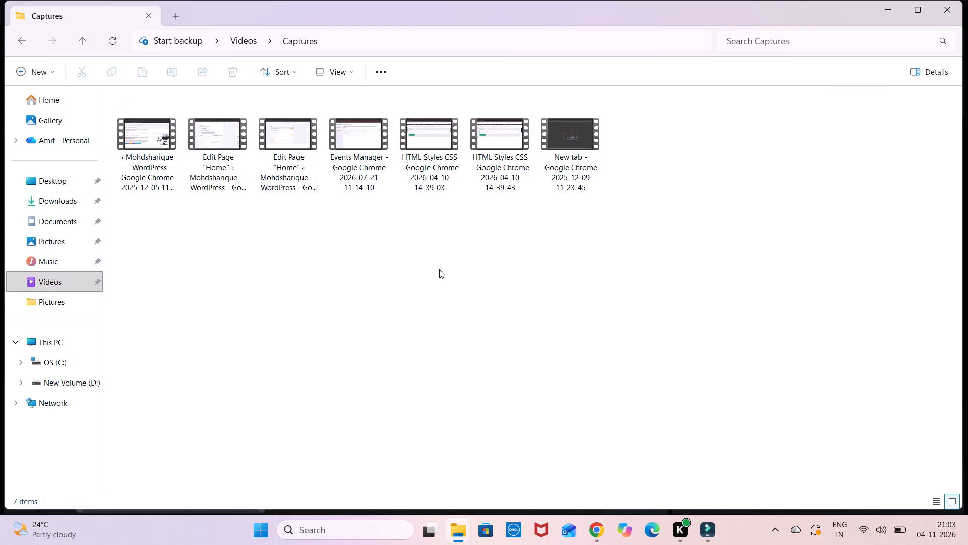
scroll(439, 269, right, 9)
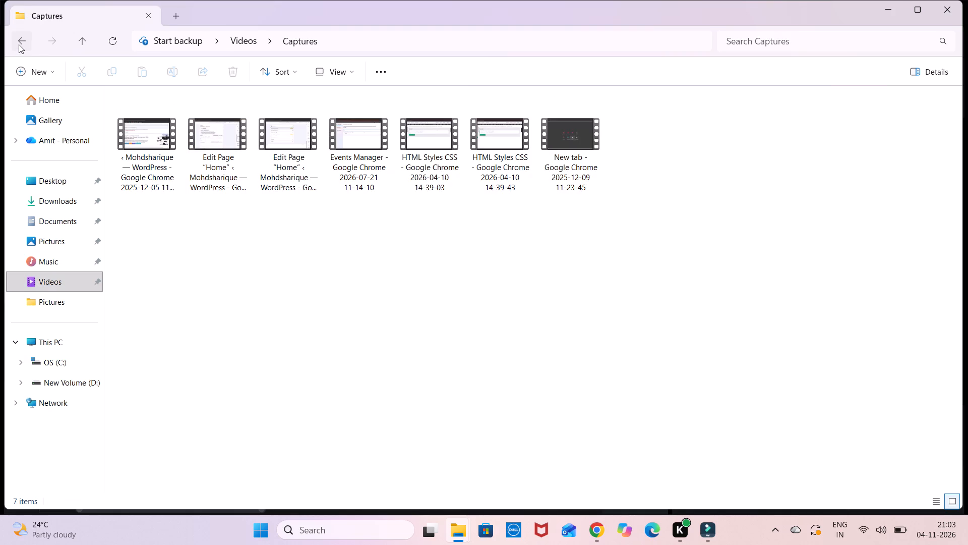
click(19, 44)
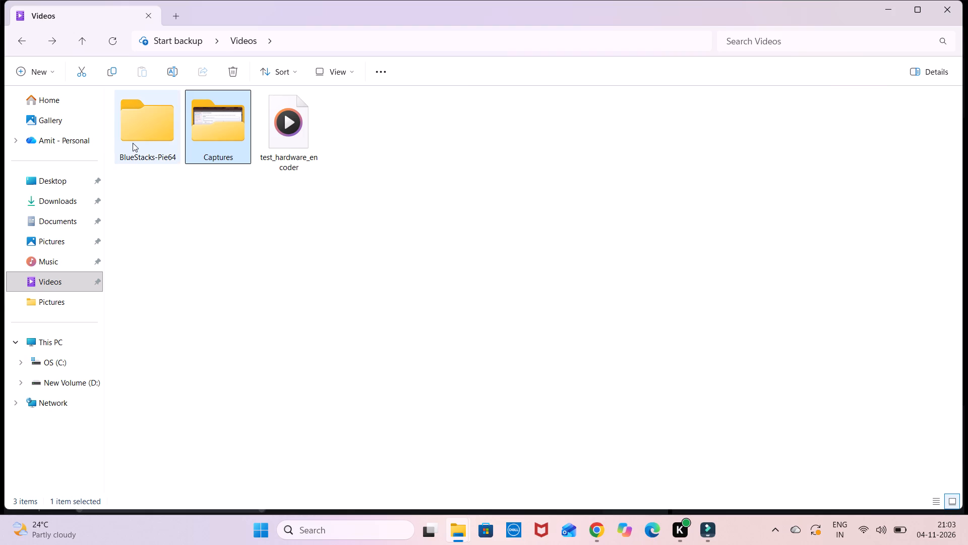
double_click(133, 143)
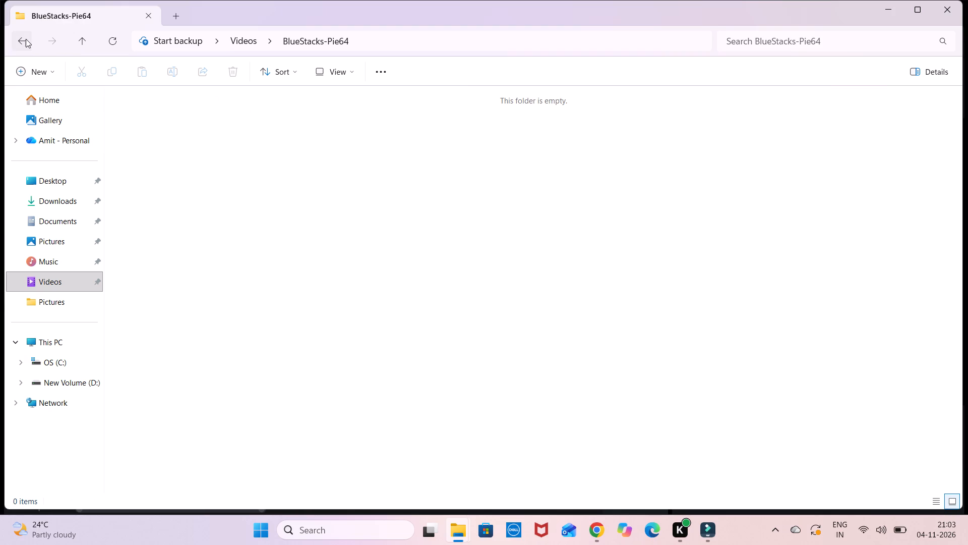
click(26, 39)
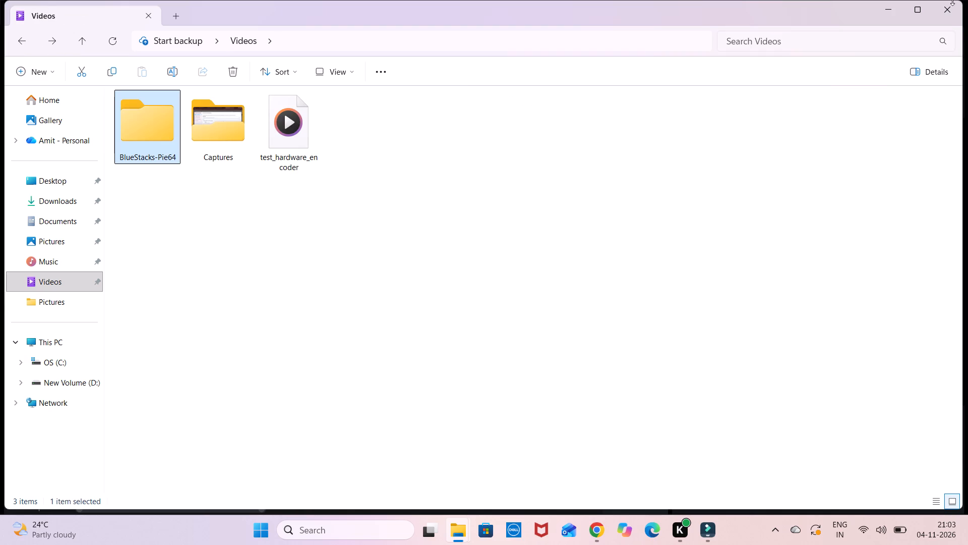
click(944, 8)
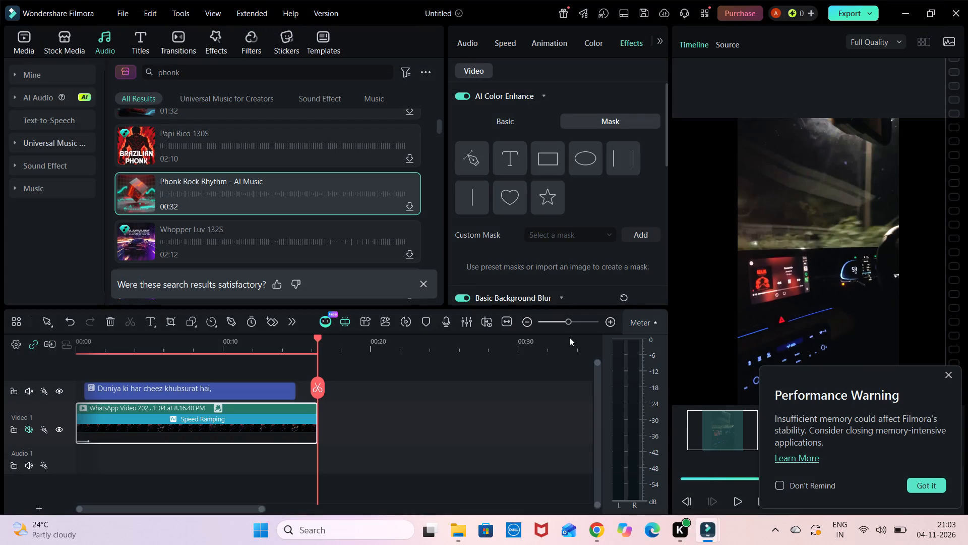
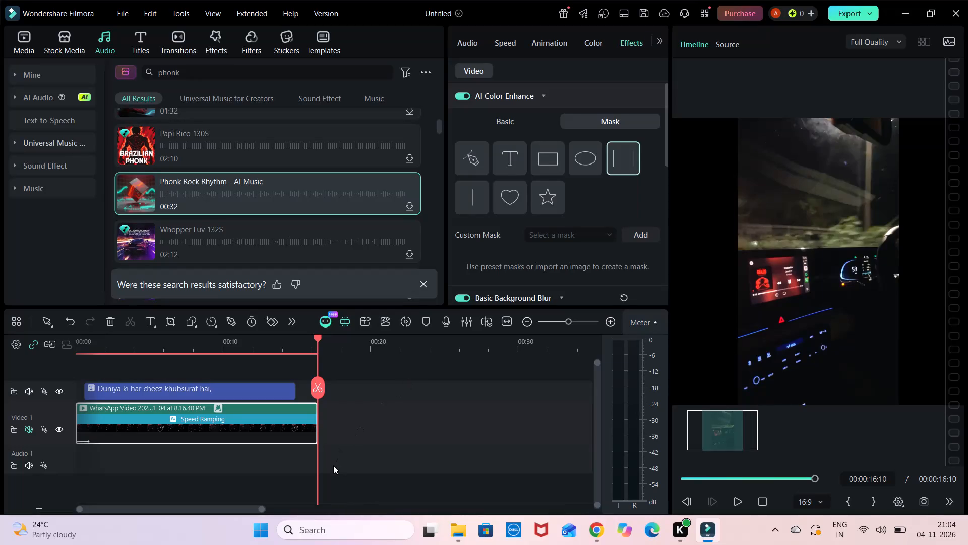
Add a star mask to the video clip's AI Color Enhance effect and position it over the dashboard touchscreen.
click(547, 211)
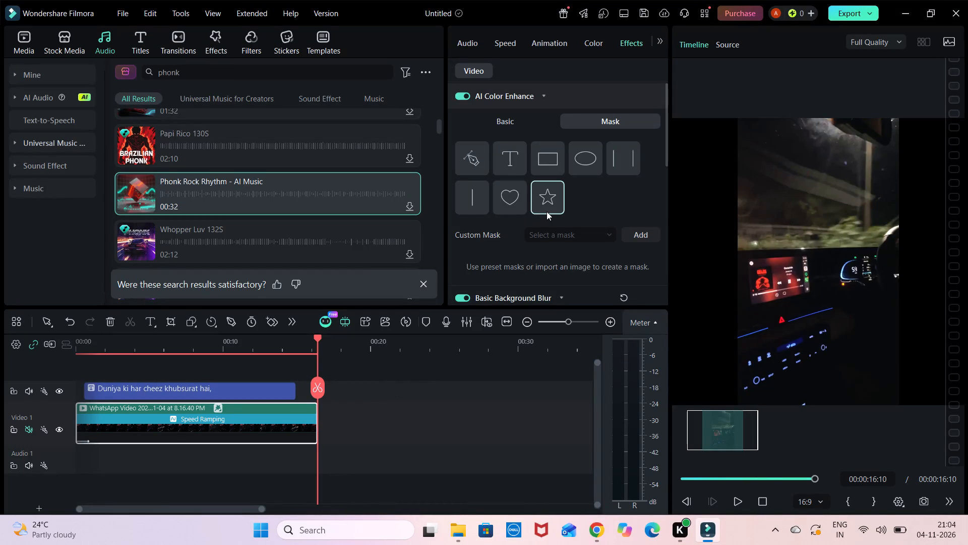
ctrl+scroll(810, 268, up, 2)
click(809, 274)
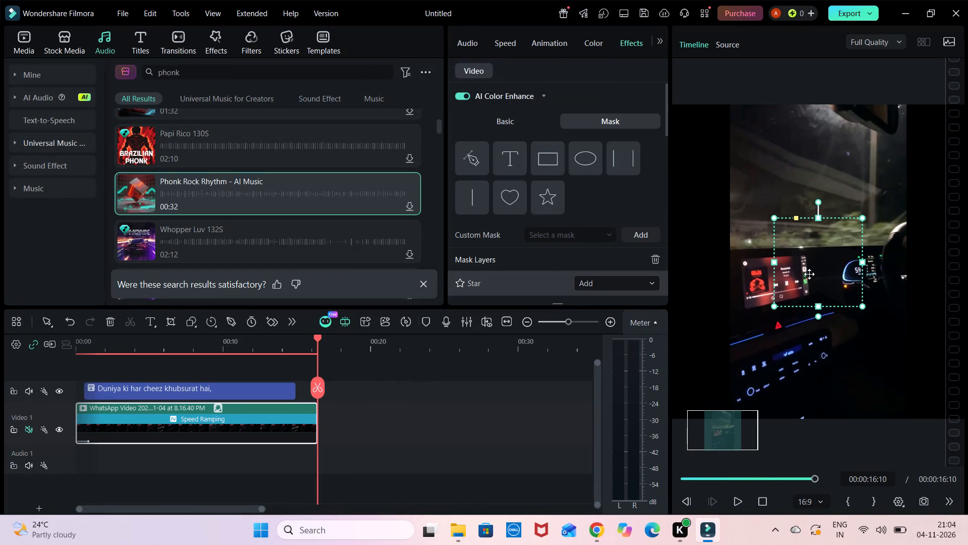
drag(787, 281, 766, 266)
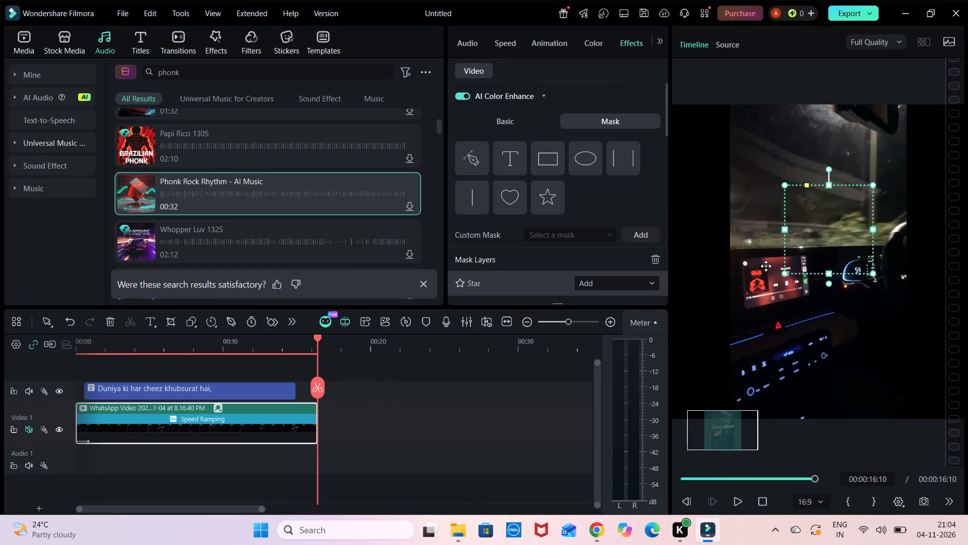
drag(766, 266, 741, 306)
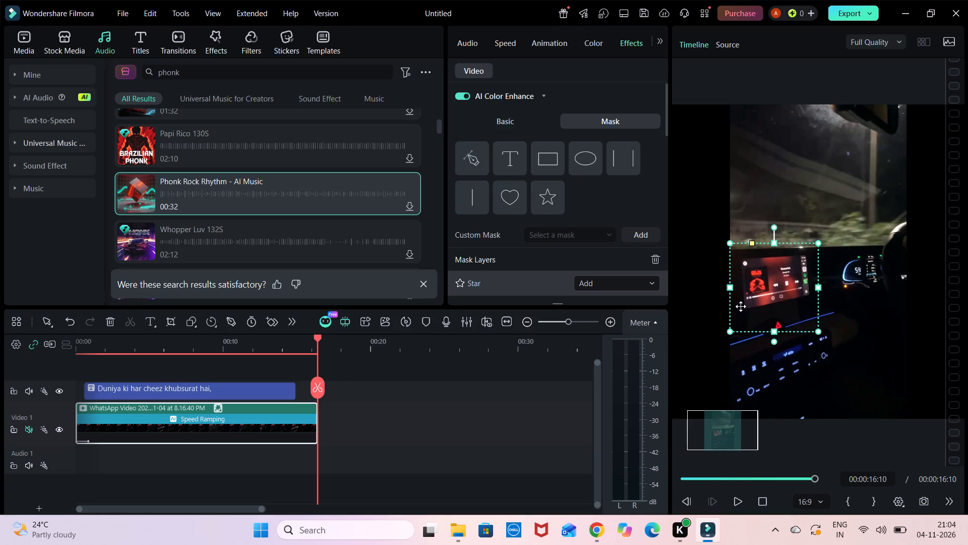
Add a rectangle mask to the AI Color Enhance effect and position it over the dashboard touchscreen.
click(549, 161)
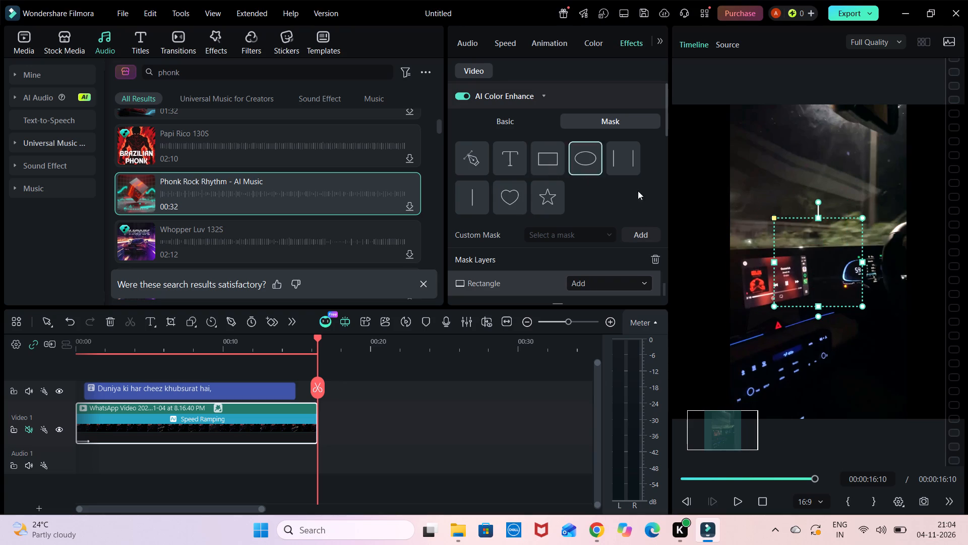
drag(800, 258, 764, 293)
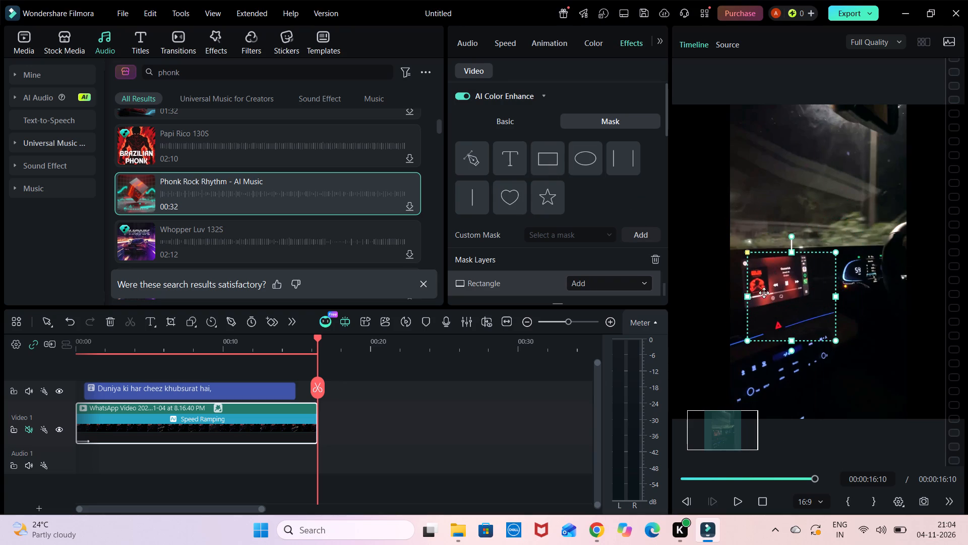
drag(764, 293, 756, 287)
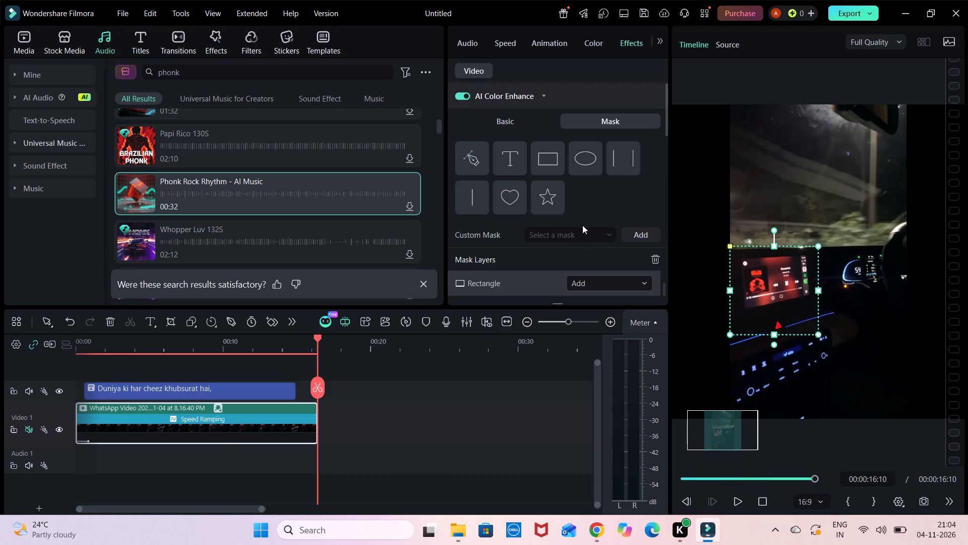
Import the ChatGPT image from Downloads as a custom mask under the default name, and apply it to the AI Color Enhance effect.
click(566, 232)
drag(582, 233, 628, 235)
click(628, 235)
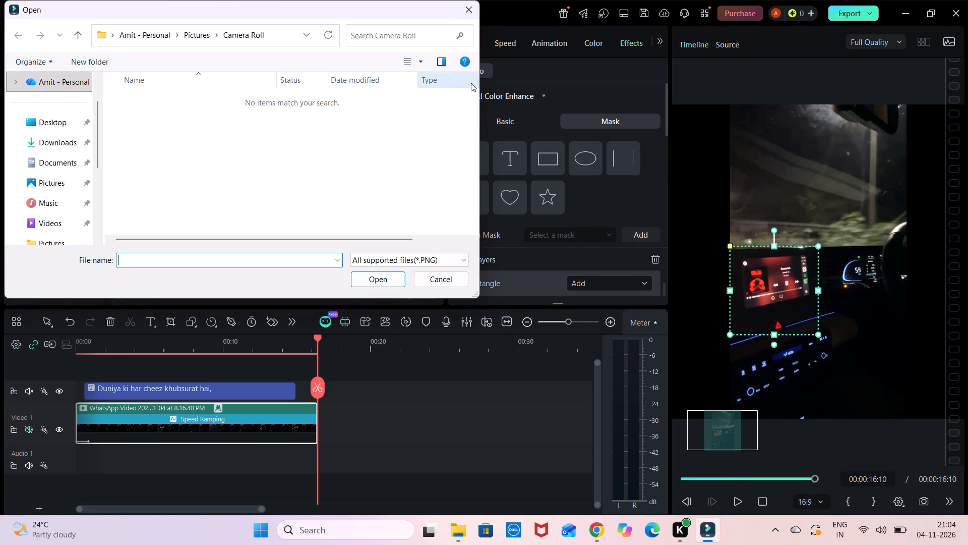
click(72, 128)
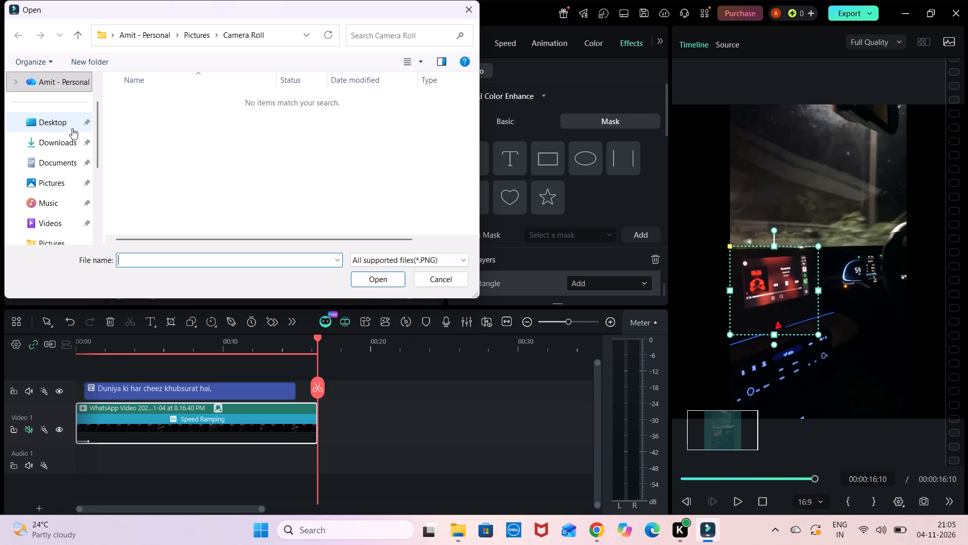
click(65, 142)
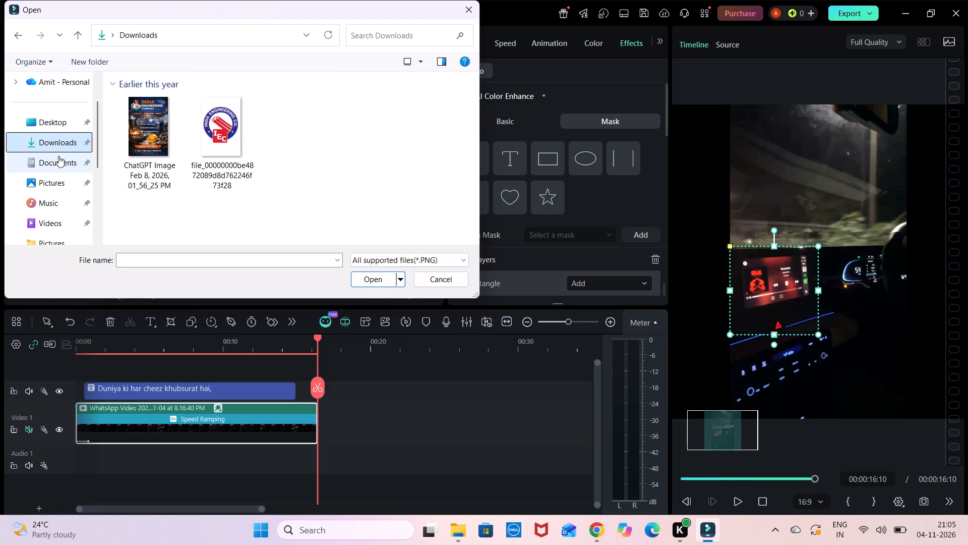
click(58, 156)
click(59, 140)
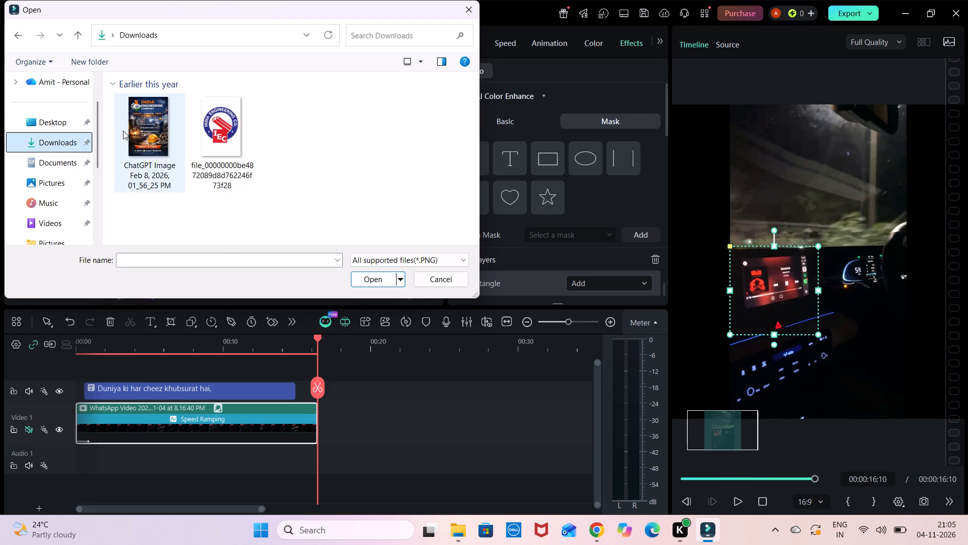
double_click(123, 131)
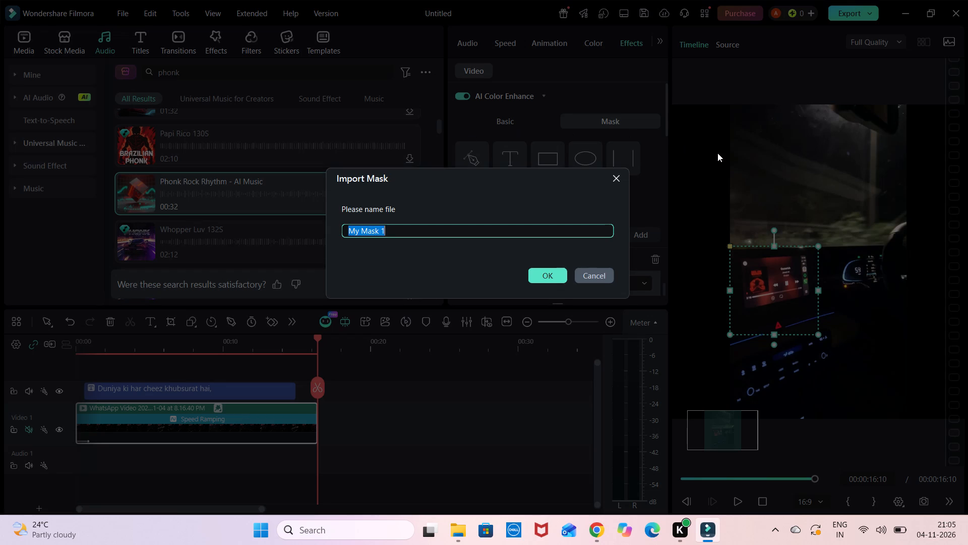
click(549, 274)
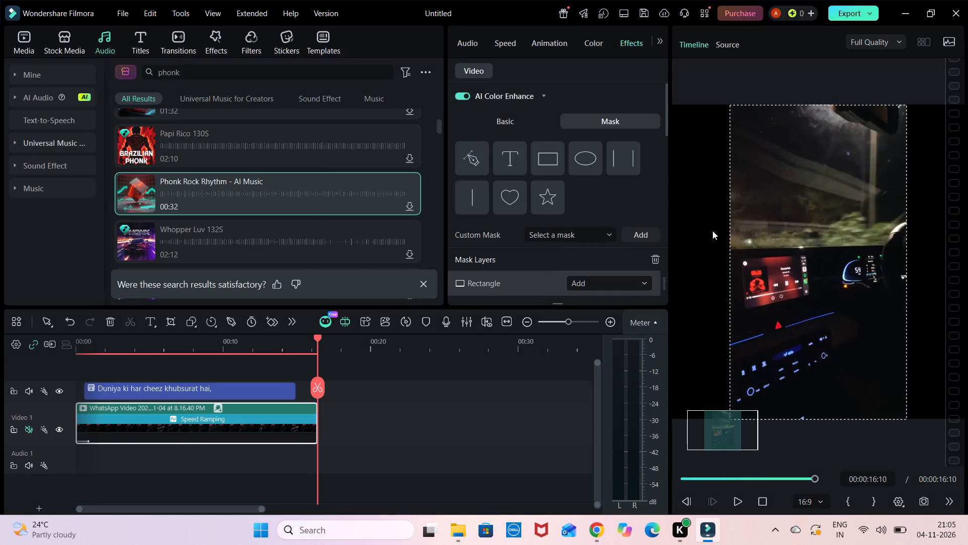
click(604, 233)
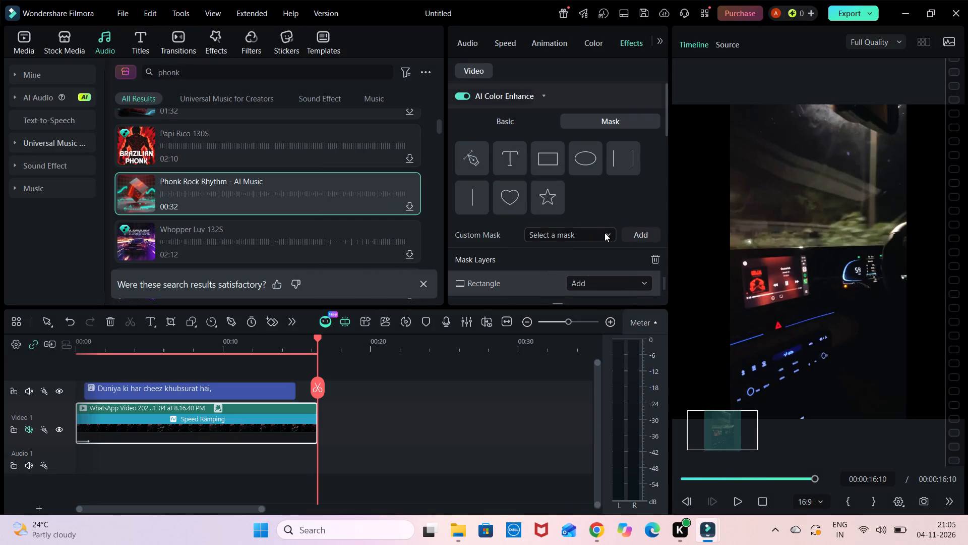
click(567, 268)
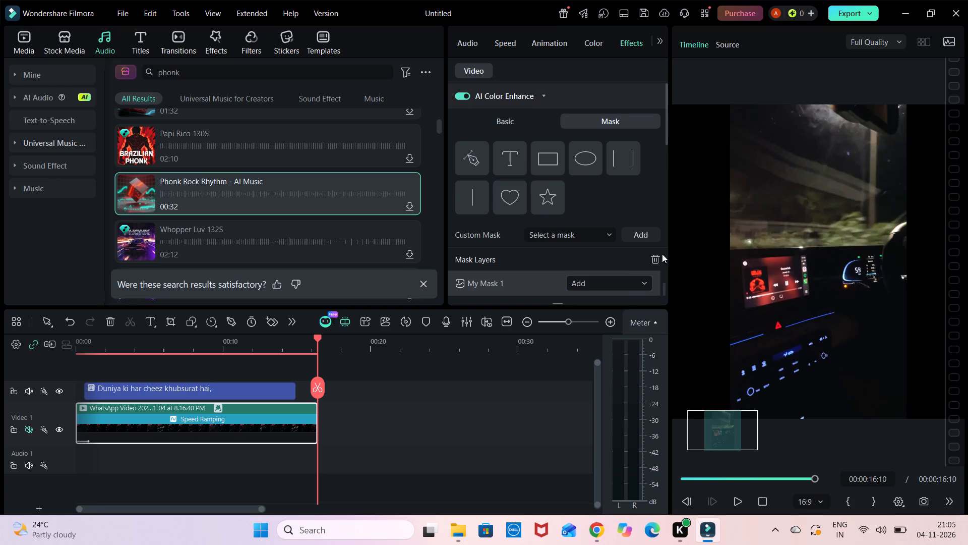
Add another rectangle mask to AI Color Enhance and move it over the dashboard touchscreen's left part, at about X -828, Y -78.
drag(559, 166, 804, 291)
drag(804, 291, 803, 292)
click(552, 164)
drag(844, 267, 789, 286)
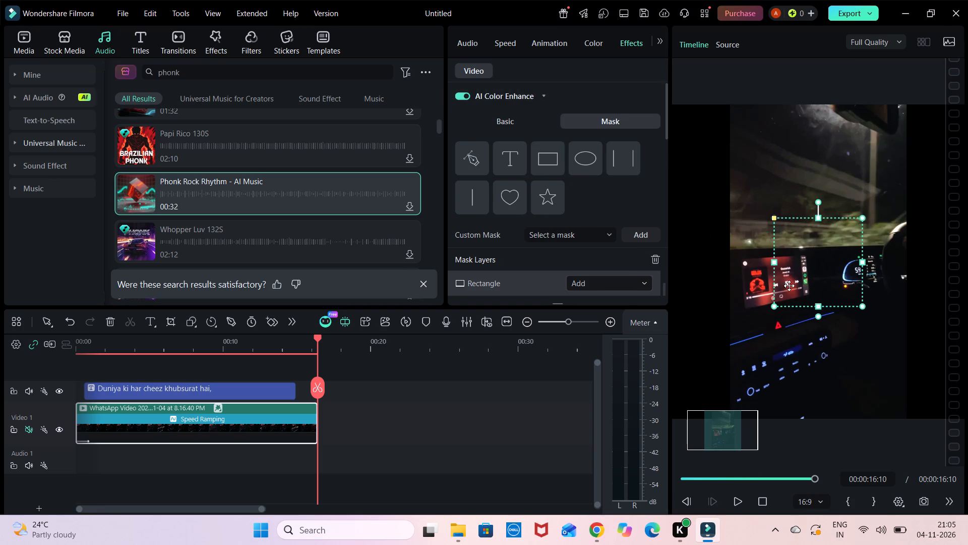
drag(789, 286, 768, 290)
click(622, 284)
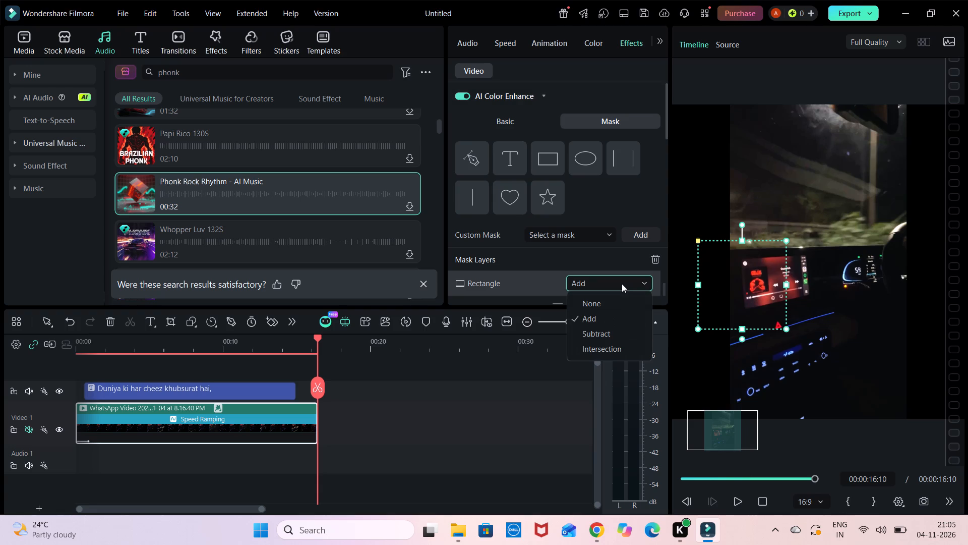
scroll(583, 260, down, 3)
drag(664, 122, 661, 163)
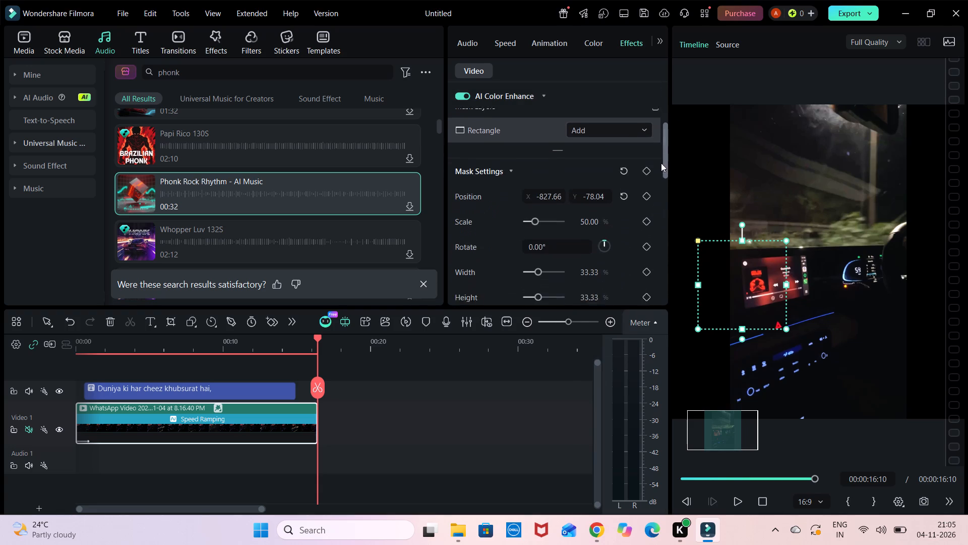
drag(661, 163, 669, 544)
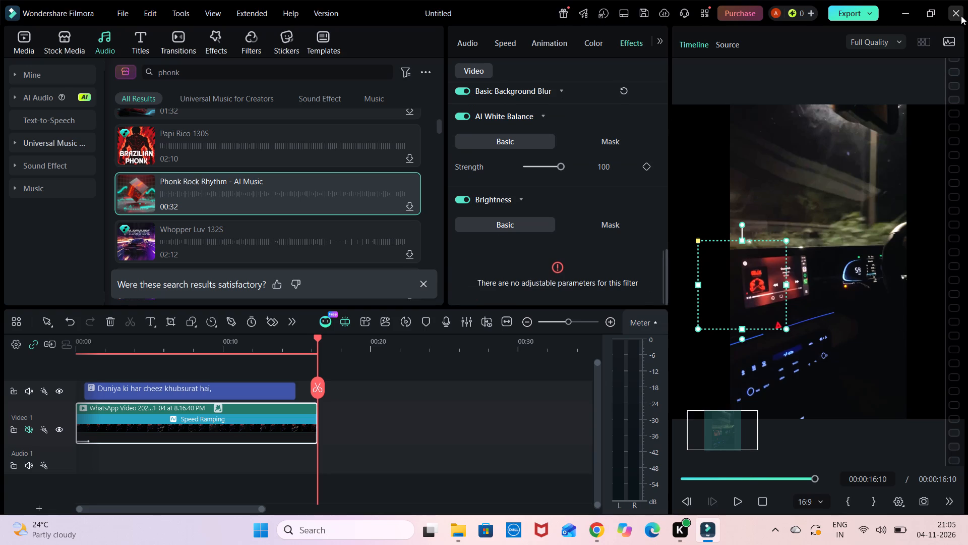
Close the video editor with the night-drive project open.
click(961, 16)
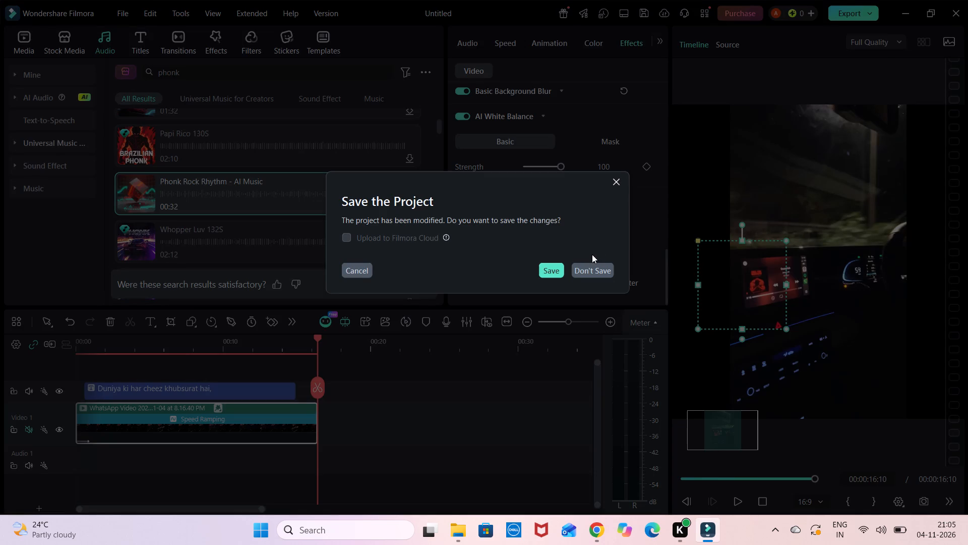
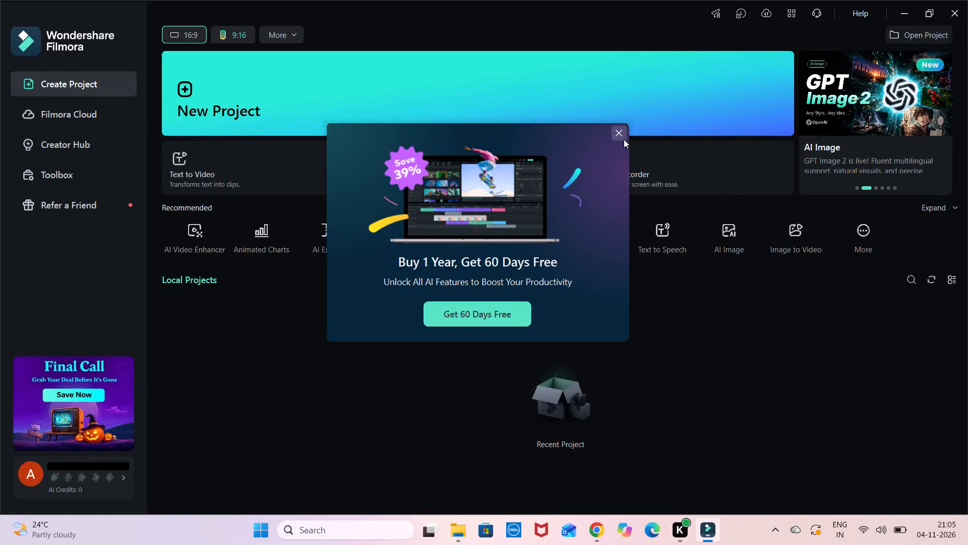
Dismiss the promotional subscription offer on the start screen.
click(619, 135)
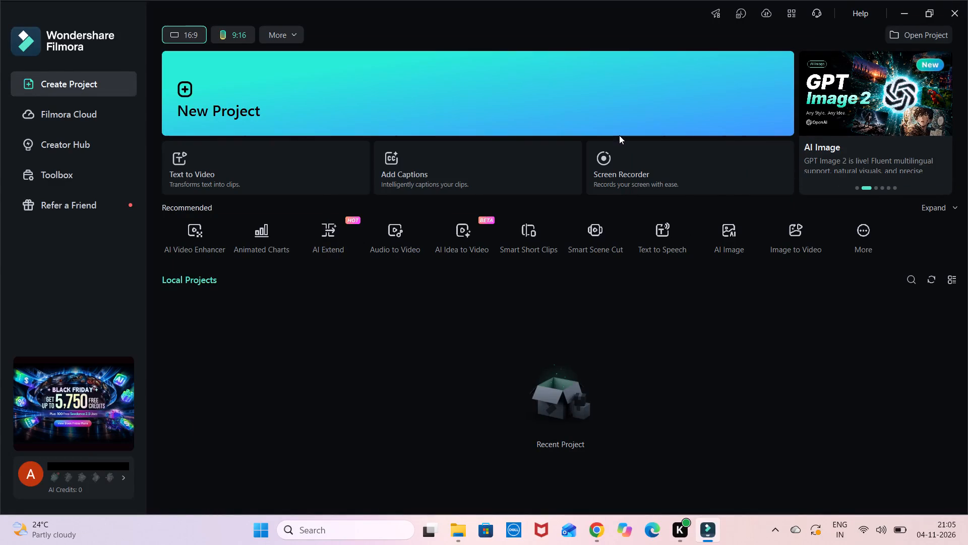